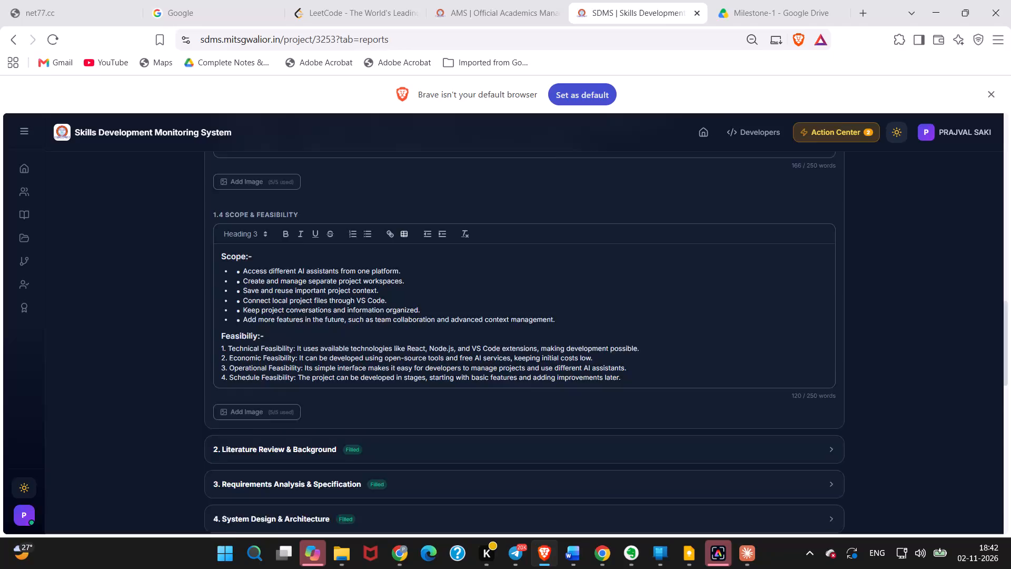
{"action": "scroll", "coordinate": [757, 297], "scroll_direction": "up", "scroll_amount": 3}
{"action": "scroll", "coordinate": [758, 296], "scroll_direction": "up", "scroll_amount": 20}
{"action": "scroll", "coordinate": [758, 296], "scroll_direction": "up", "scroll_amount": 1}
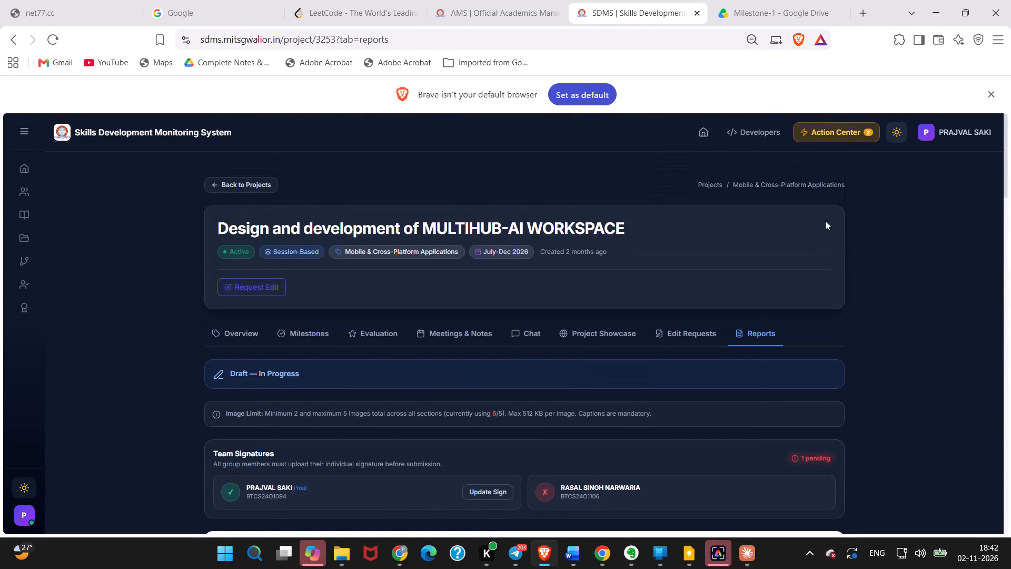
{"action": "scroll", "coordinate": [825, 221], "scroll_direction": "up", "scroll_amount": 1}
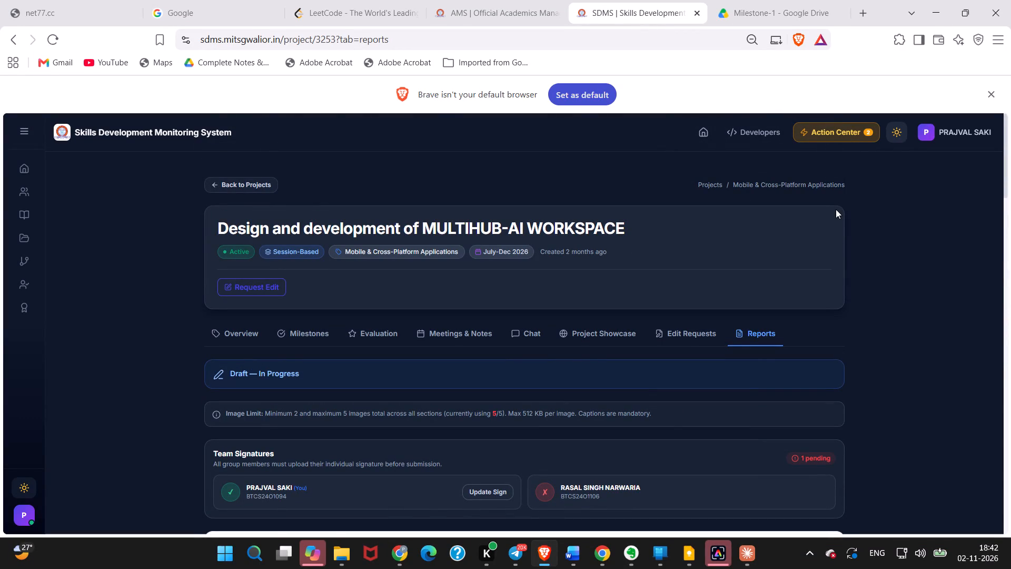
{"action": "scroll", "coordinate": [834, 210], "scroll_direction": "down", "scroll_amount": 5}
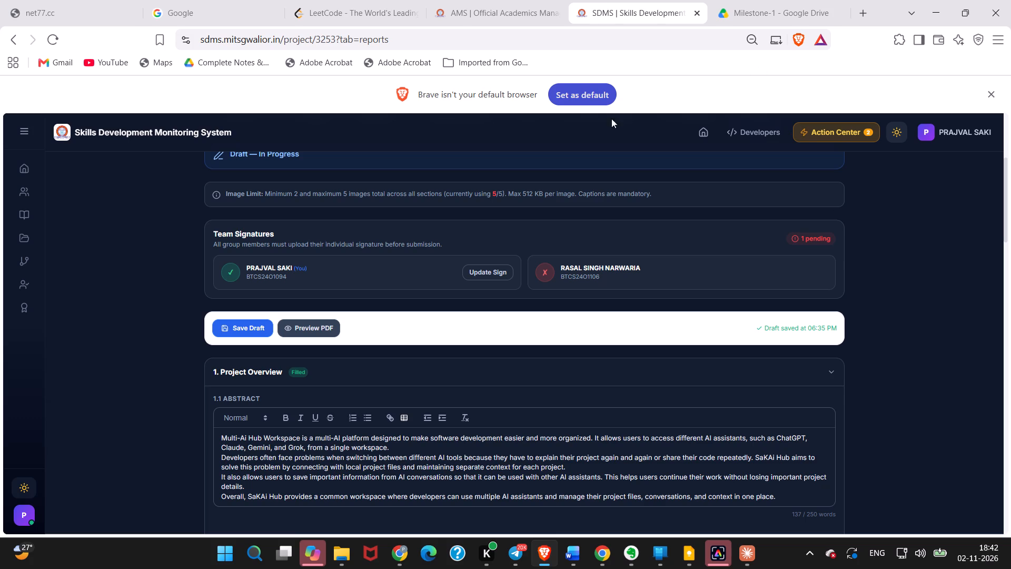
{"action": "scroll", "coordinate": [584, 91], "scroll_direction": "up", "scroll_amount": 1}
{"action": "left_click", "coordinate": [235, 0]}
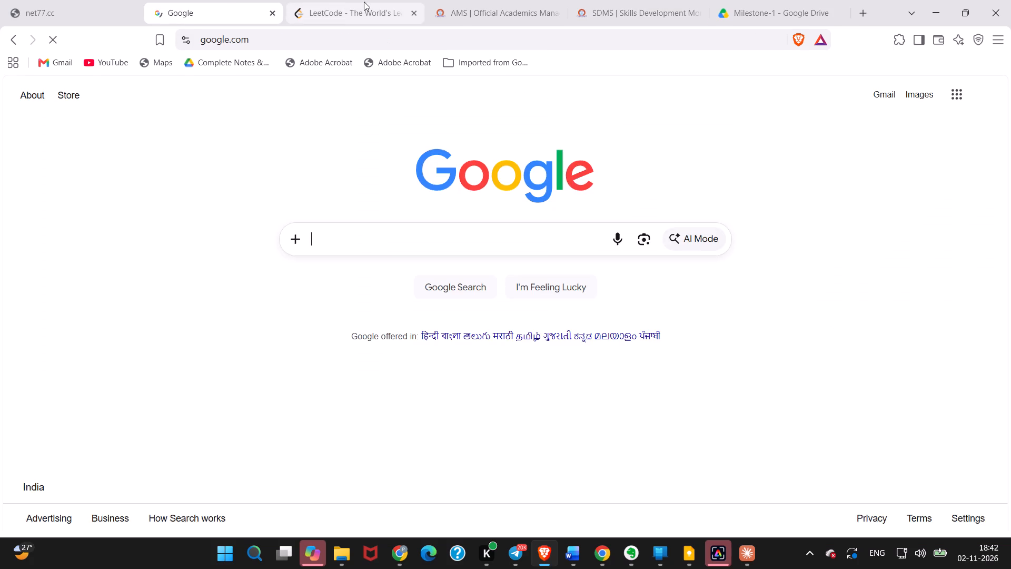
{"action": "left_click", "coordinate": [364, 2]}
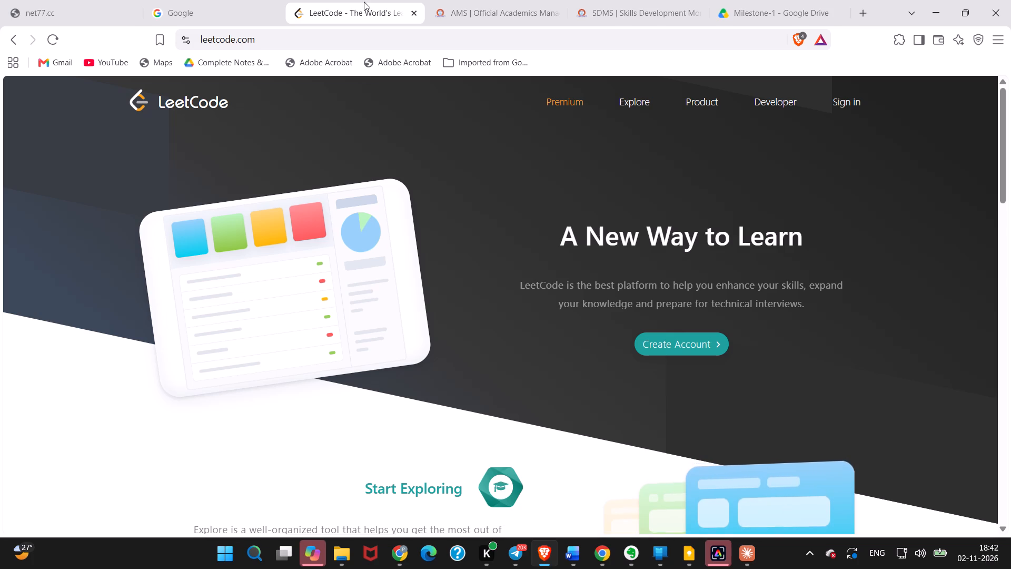
Switch to Google Chrome, search the web for "canva" in a new tab and open the Canva India site.
{"action": "left_click", "coordinate": [399, 556]}
{"action": "left_click", "coordinate": [398, 558]}
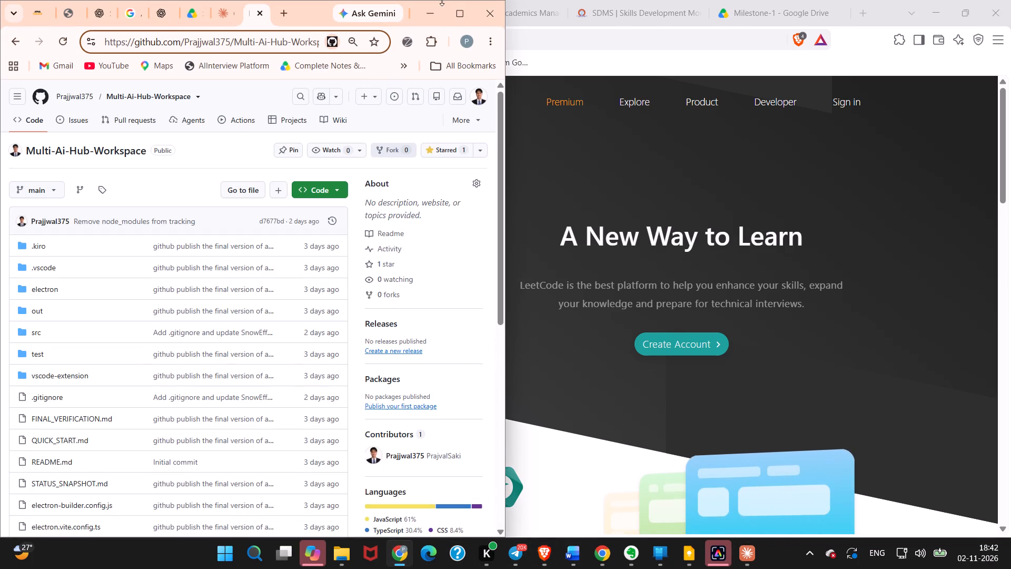
{"action": "left_click", "coordinate": [452, 11]}
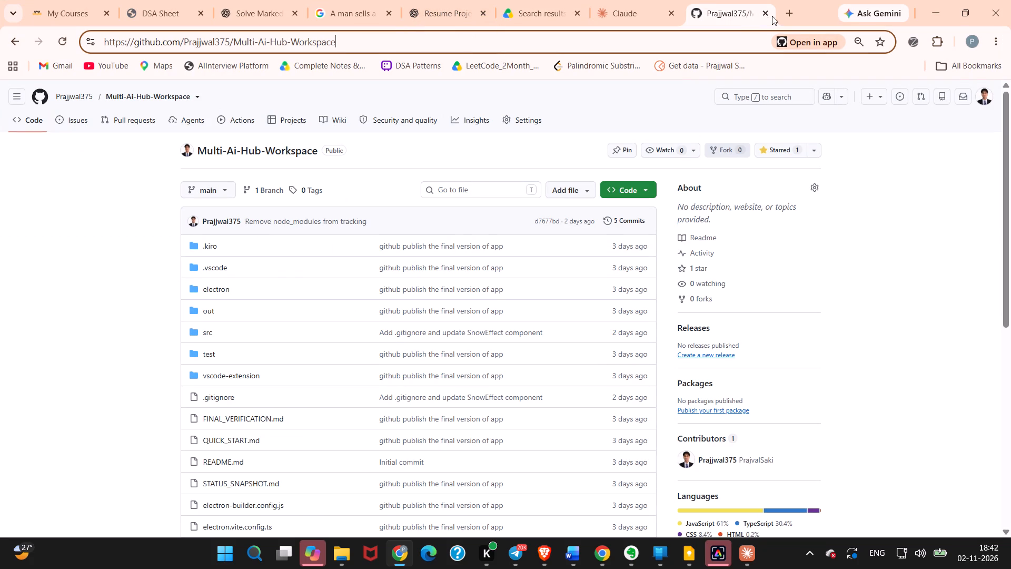
{"action": "left_click", "coordinate": [796, 14]}
{"action": "type", "text": "canva"}
{"action": "key", "text": "Return"}
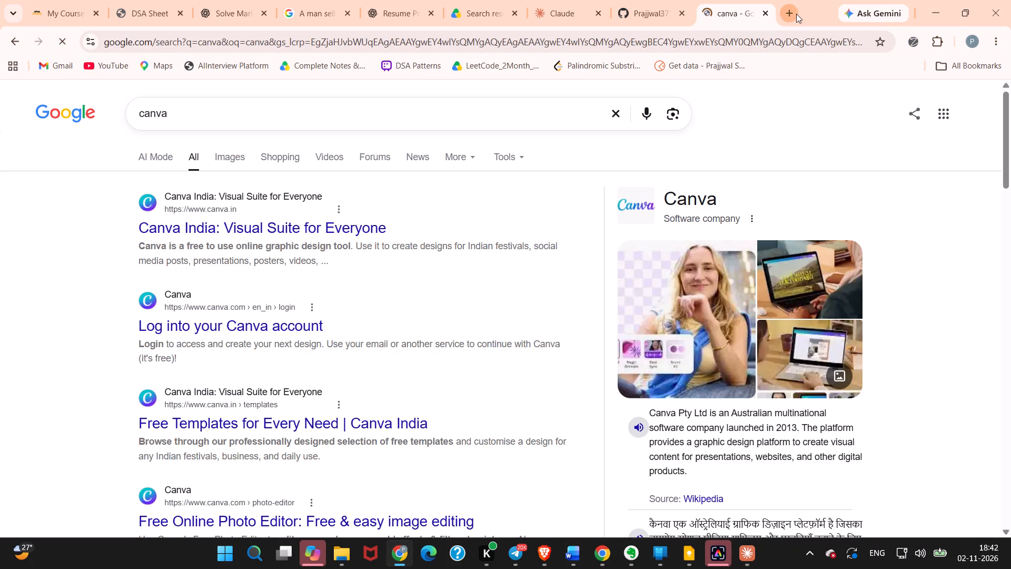
{"action": "left_click", "coordinate": [299, 223]}
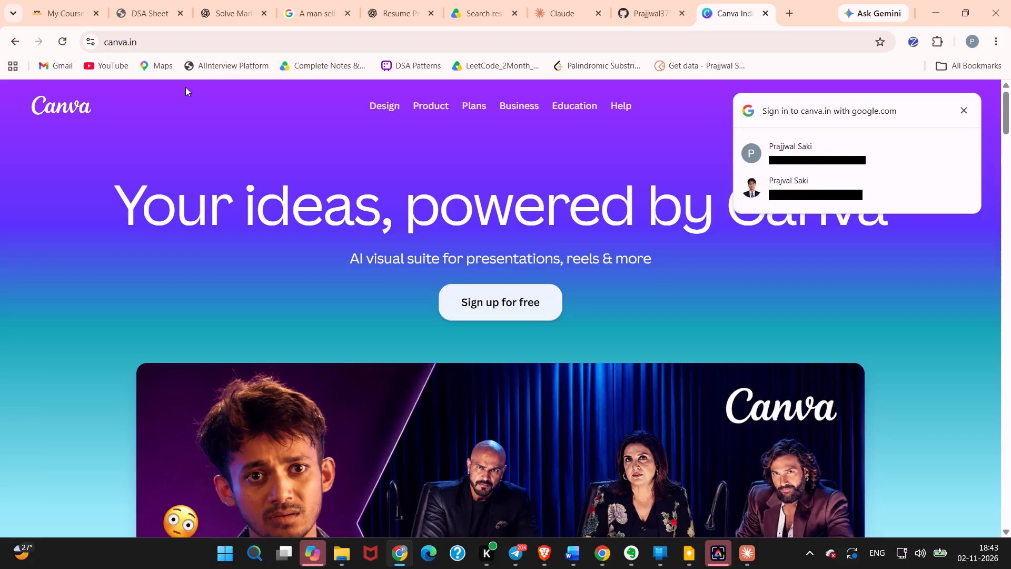
Sign in to Canva with the first suggested Google account and dismiss the student discount offer.
{"action": "scroll", "coordinate": [700, 414], "scroll_direction": "down", "scroll_amount": 4}
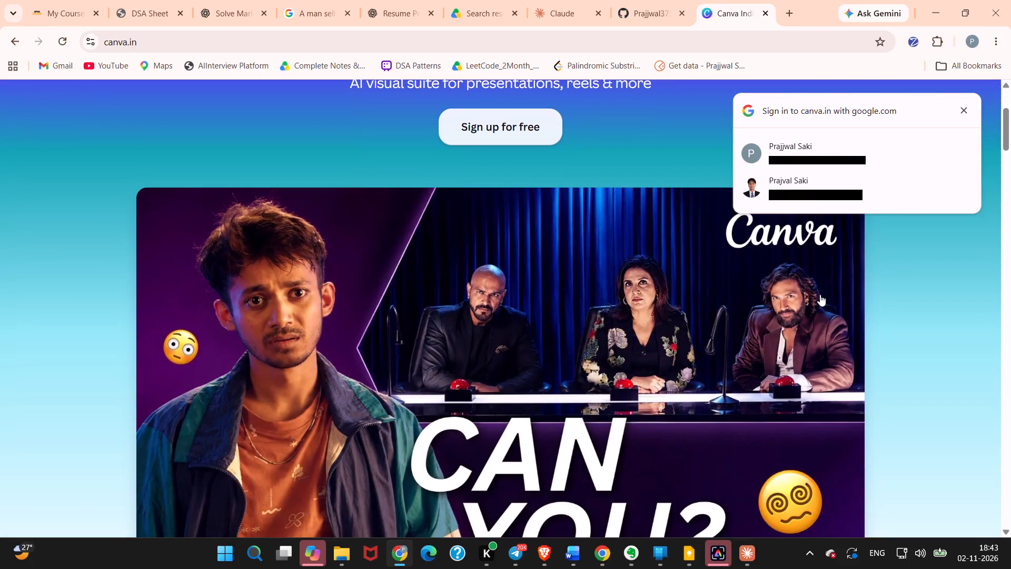
{"action": "left_click", "coordinate": [865, 147]}
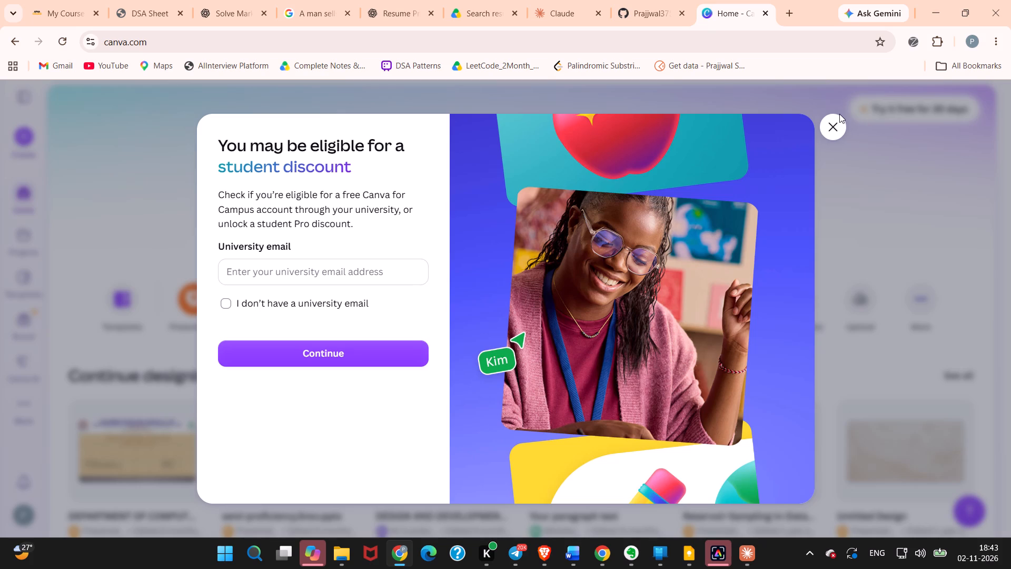
{"action": "left_click", "coordinate": [828, 115]}
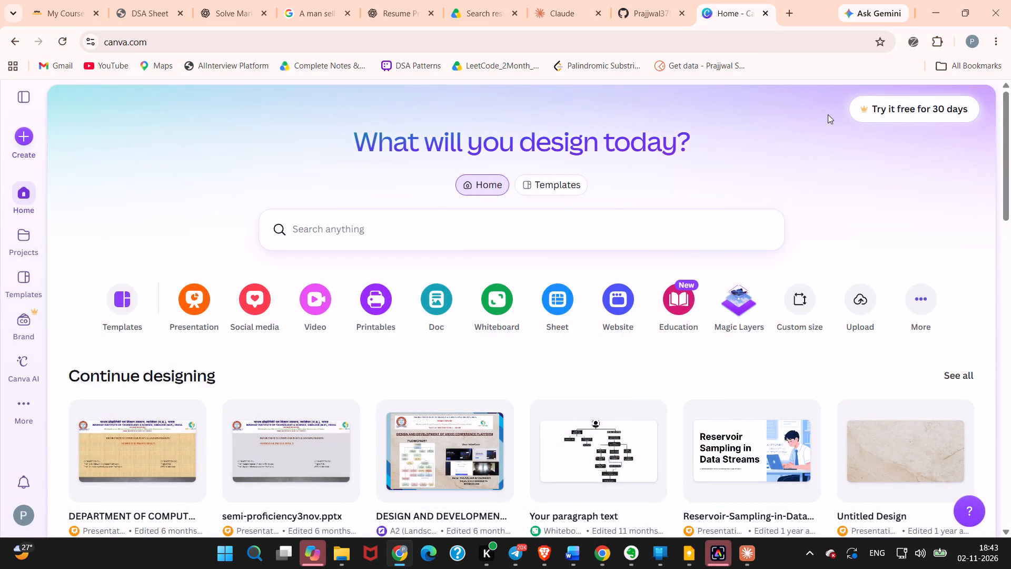
Open the recent A2 poster design for the video conference platform, with its flowchart and user interface screenshots.
{"action": "left_click", "coordinate": [408, 456]}
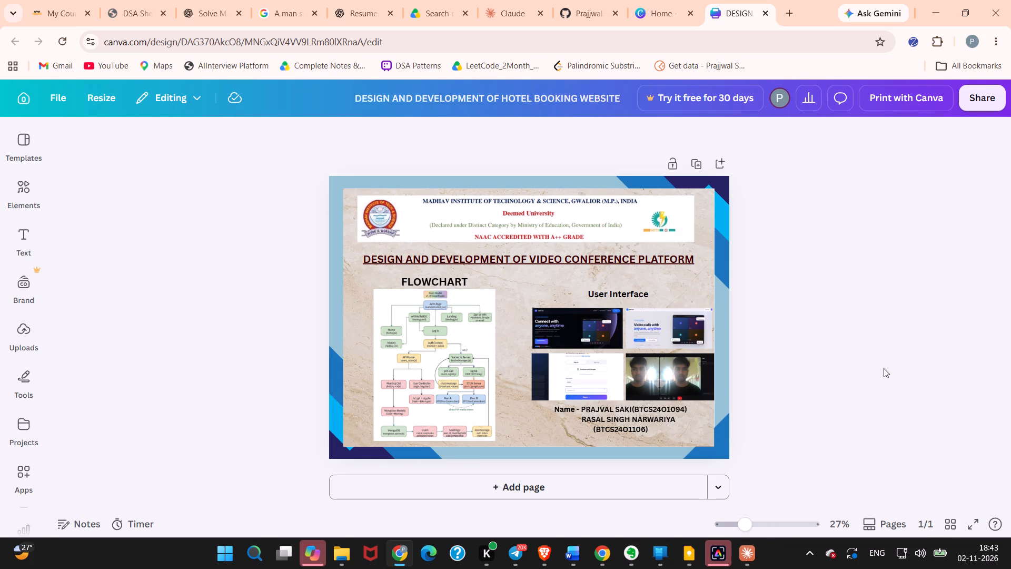
{"action": "scroll", "coordinate": [884, 368], "scroll_direction": "up", "scroll_amount": 2}
{"action": "scroll", "coordinate": [888, 367], "scroll_direction": "right", "scroll_amount": 6}
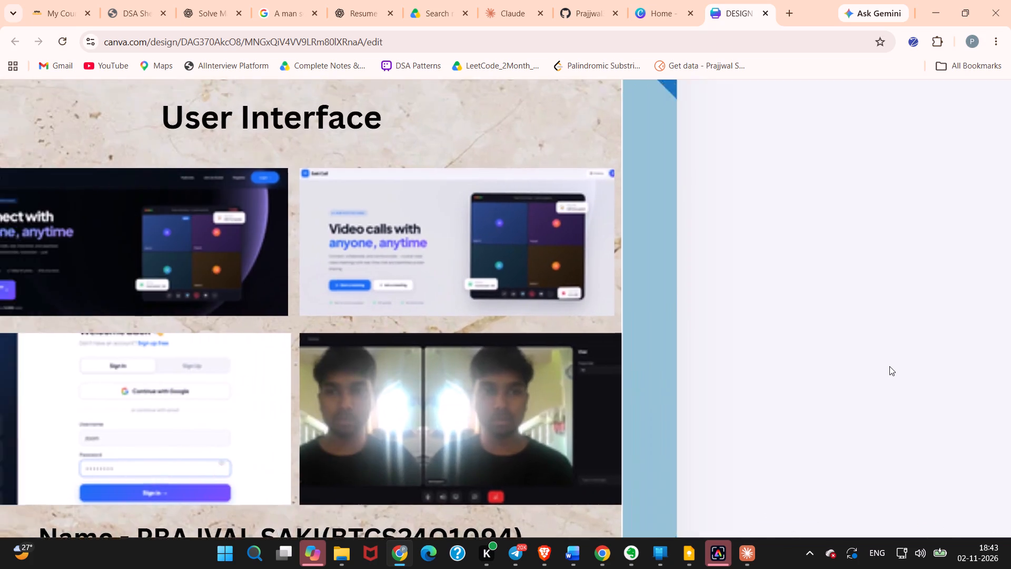
{"action": "scroll", "coordinate": [889, 366], "scroll_direction": "right", "scroll_amount": 2}
{"action": "scroll", "coordinate": [913, 329], "scroll_direction": "right", "scroll_amount": 1}
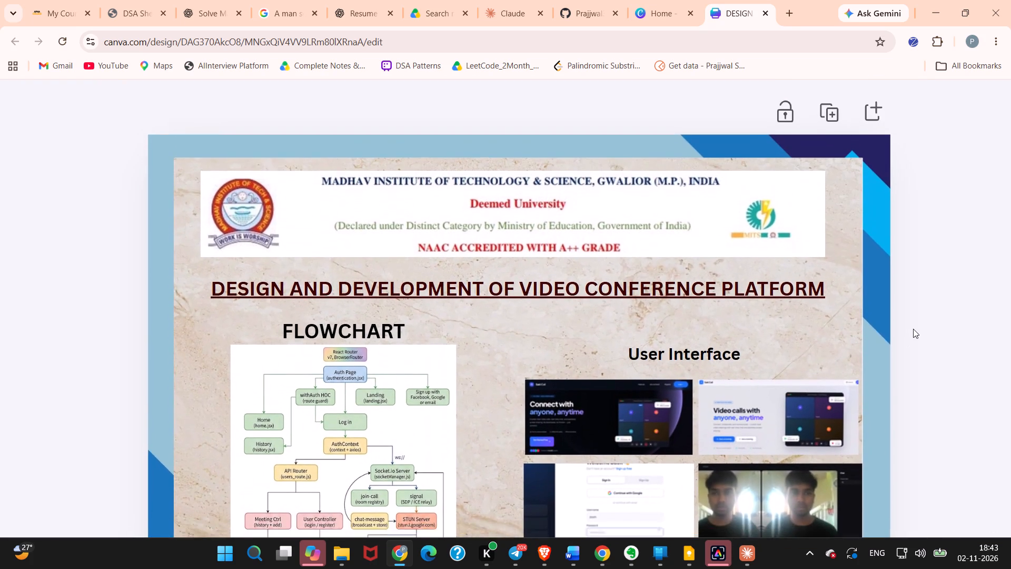
{"action": "scroll", "coordinate": [913, 329], "scroll_direction": "right", "scroll_amount": 1}
{"action": "scroll", "coordinate": [926, 323], "scroll_direction": "down", "scroll_amount": 1}
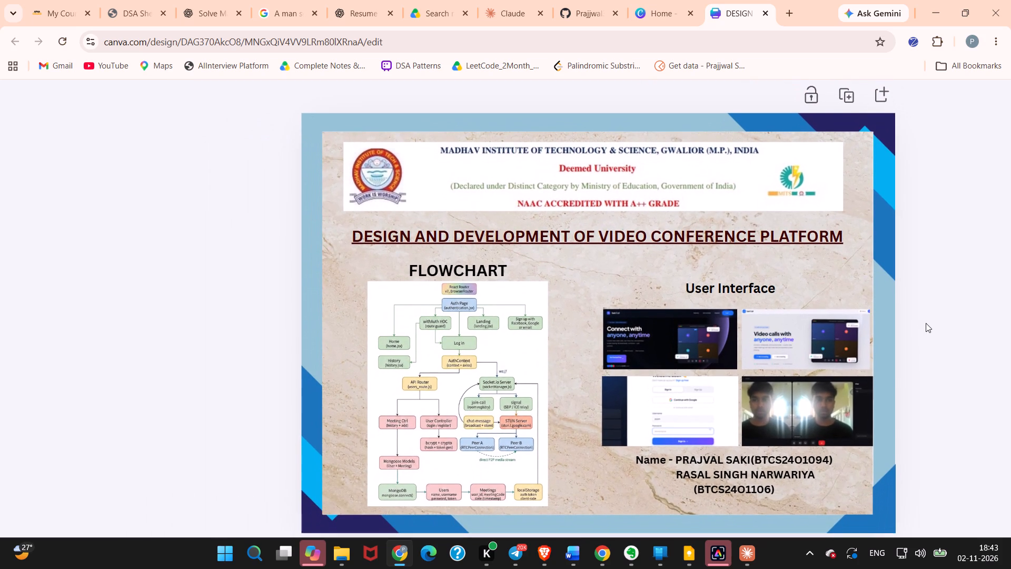
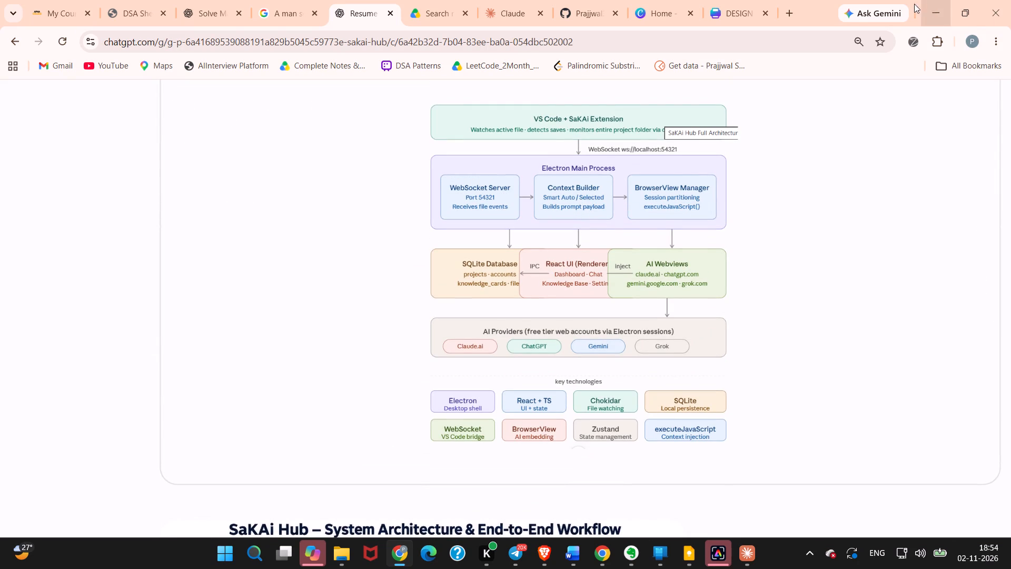
Switch to the Canva poster and delete the old flowchart image under the FLOWCHART heading.
{"action": "left_click", "coordinate": [706, 11]}
{"action": "left_click", "coordinate": [477, 339]}
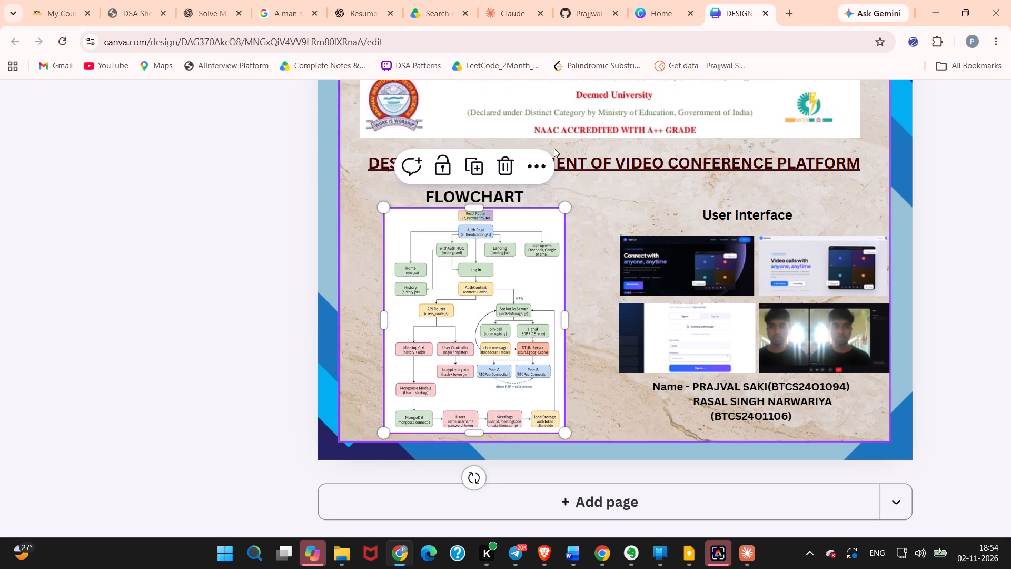
{"action": "left_click", "coordinate": [506, 162]}
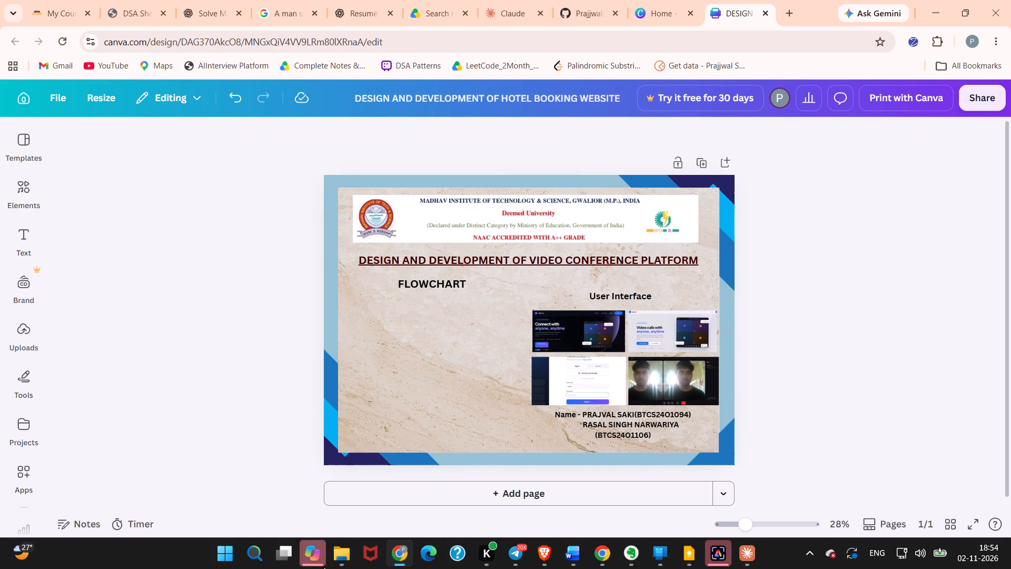
Insert the Workflow Multihub Ai Workspace PNG from the Downloads folder into the poster.
{"action": "left_click", "coordinate": [394, 485]}
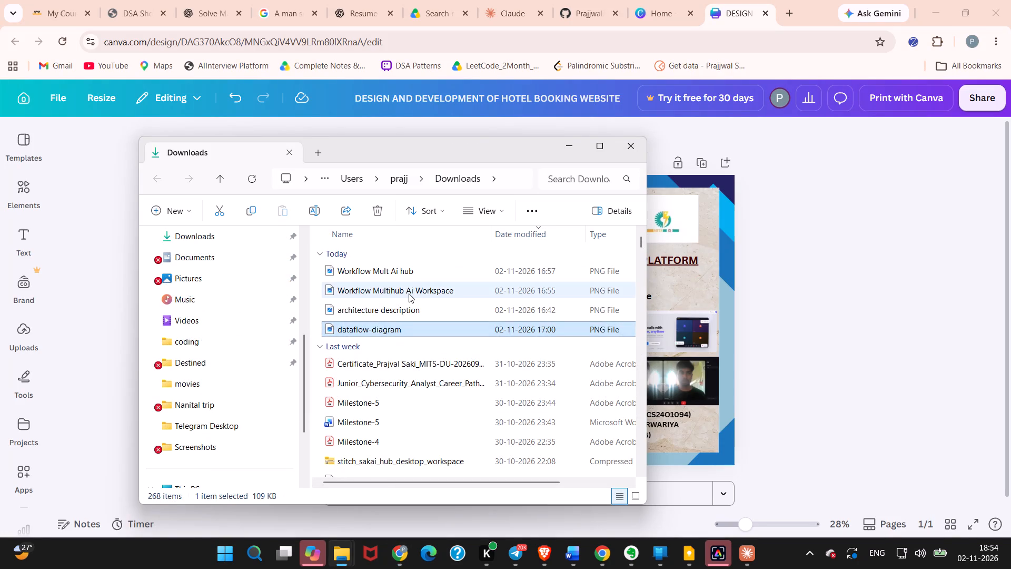
{"action": "right_click", "coordinate": [409, 293]}
{"action": "right_click", "coordinate": [411, 292]}
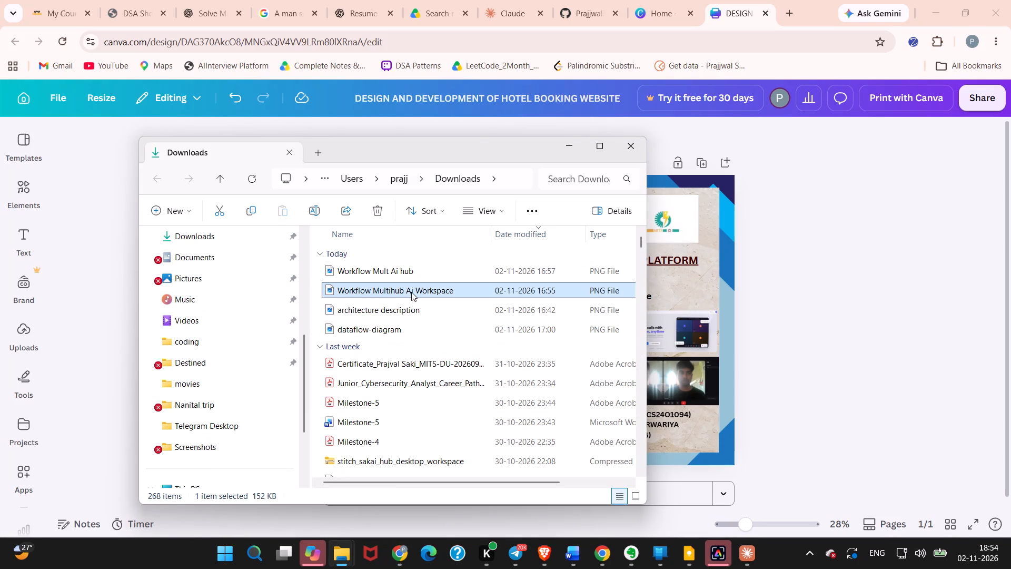
{"action": "left_click_drag", "start_coordinate": [411, 292], "coordinate": [699, 288]}
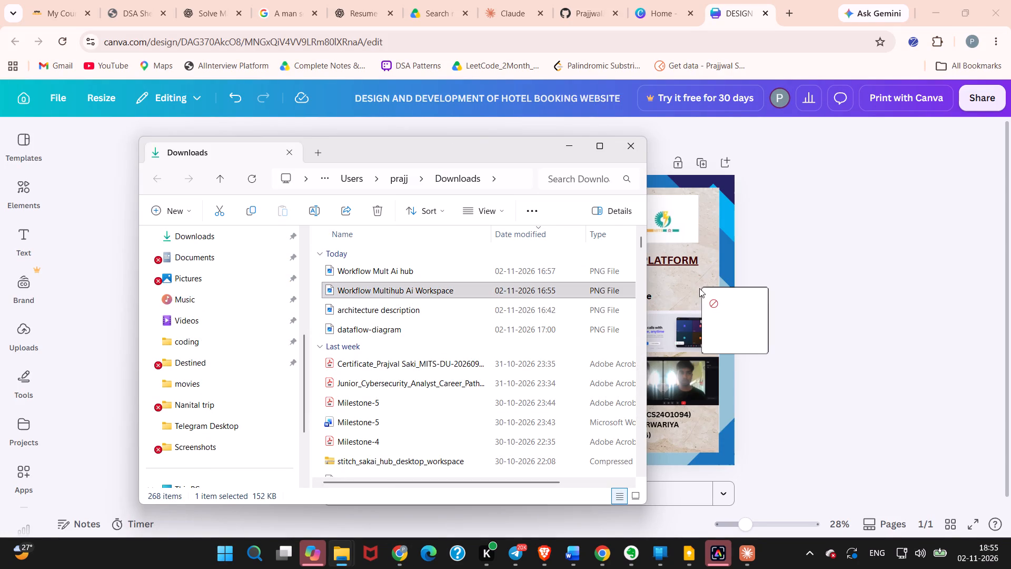
{"action": "left_click_drag", "start_coordinate": [699, 288], "coordinate": [677, 278]}
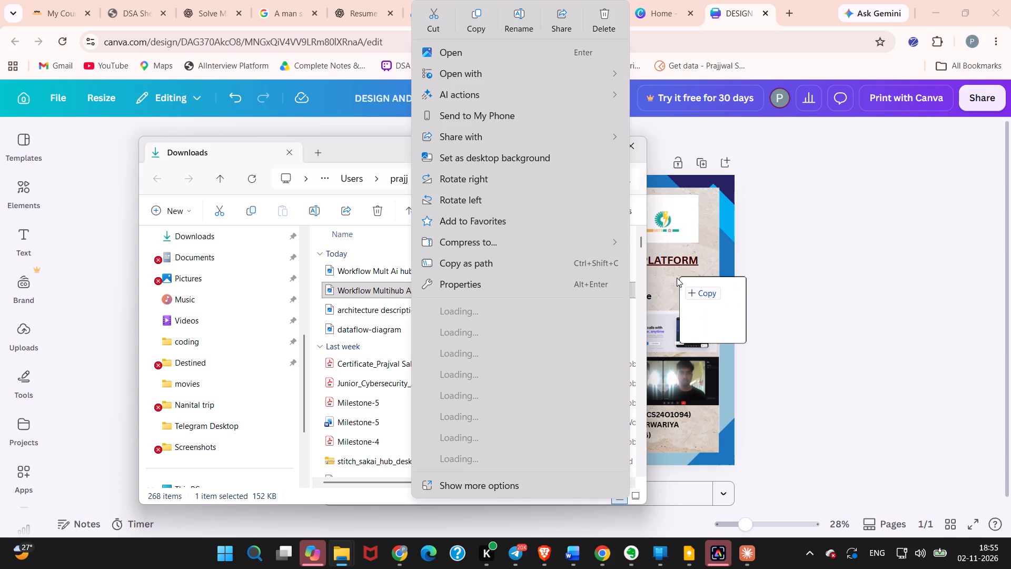
{"action": "left_click_drag", "start_coordinate": [677, 278], "coordinate": [675, 278]}
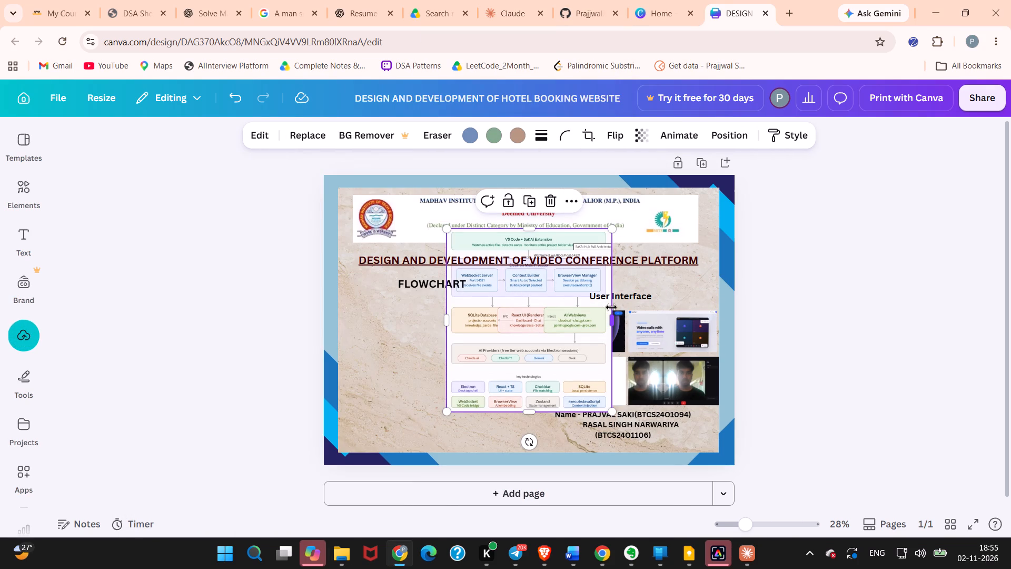
Move the inserted architecture diagram into the empty area below the FLOWCHART heading.
{"action": "left_click", "coordinate": [458, 306]}
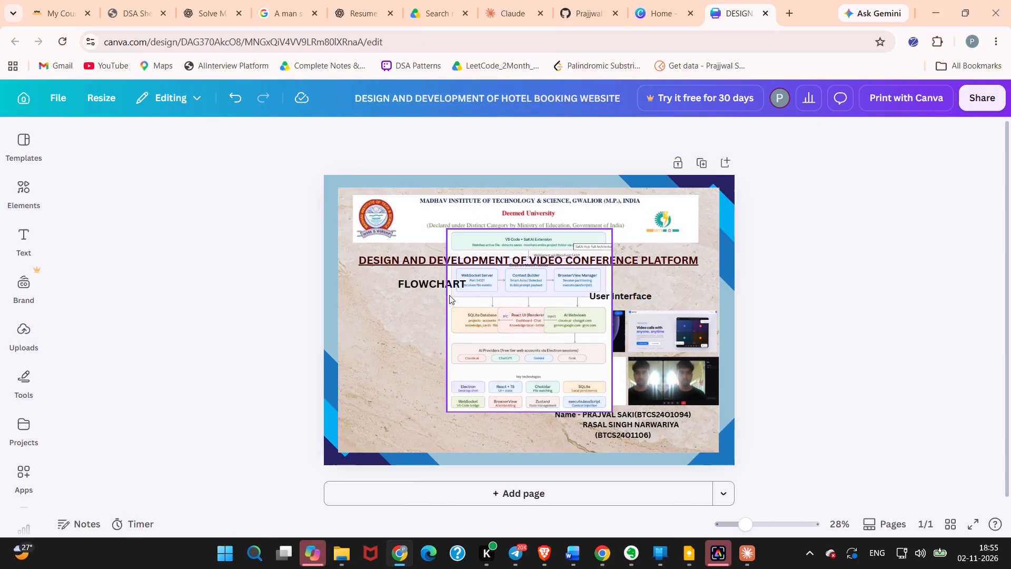
{"action": "left_click", "coordinate": [530, 402]}
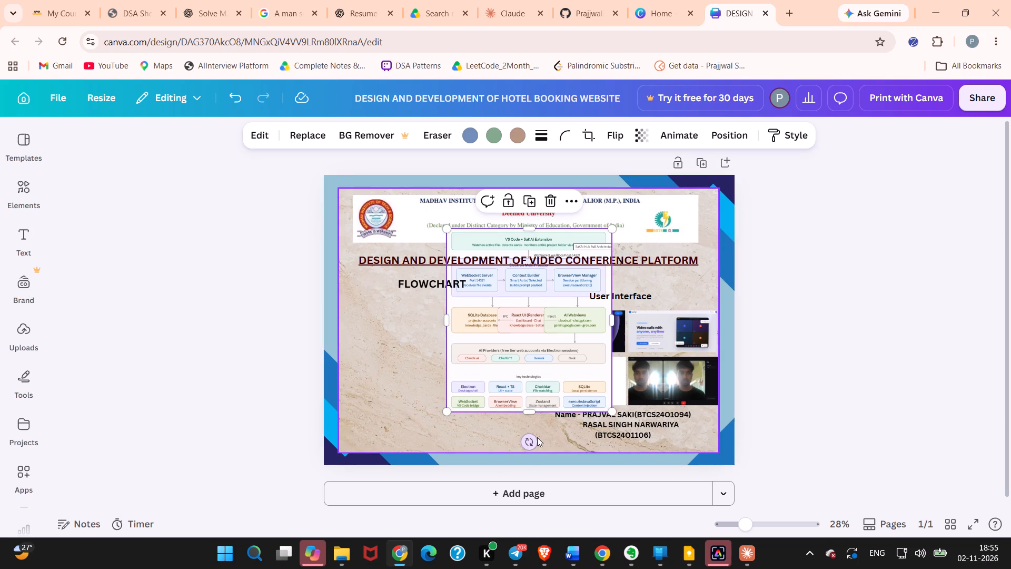
{"action": "left_click", "coordinate": [526, 372]}
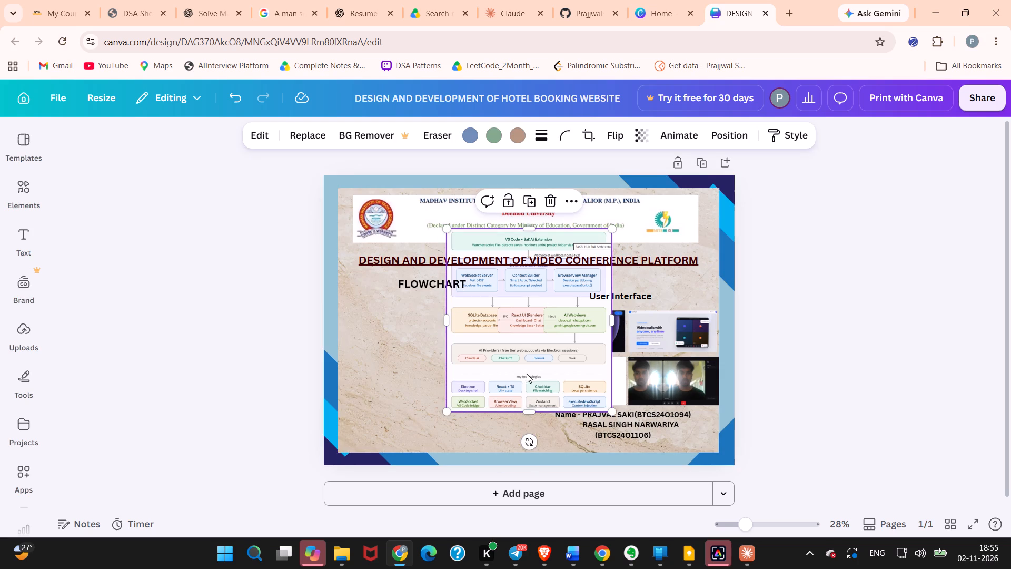
{"action": "left_click_drag", "start_coordinate": [527, 370], "coordinate": [510, 387]}
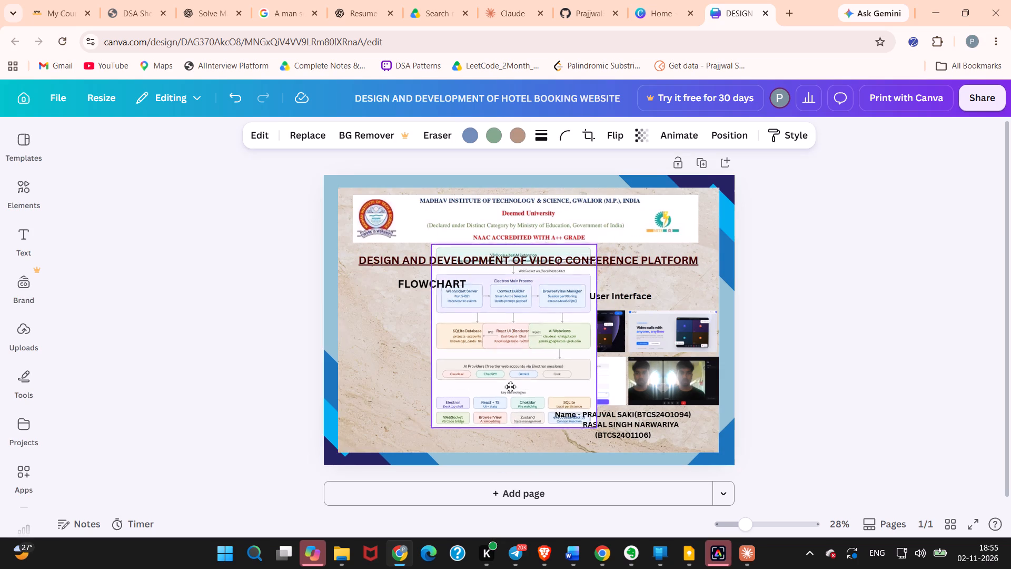
{"action": "left_click_drag", "start_coordinate": [510, 387], "coordinate": [434, 413]}
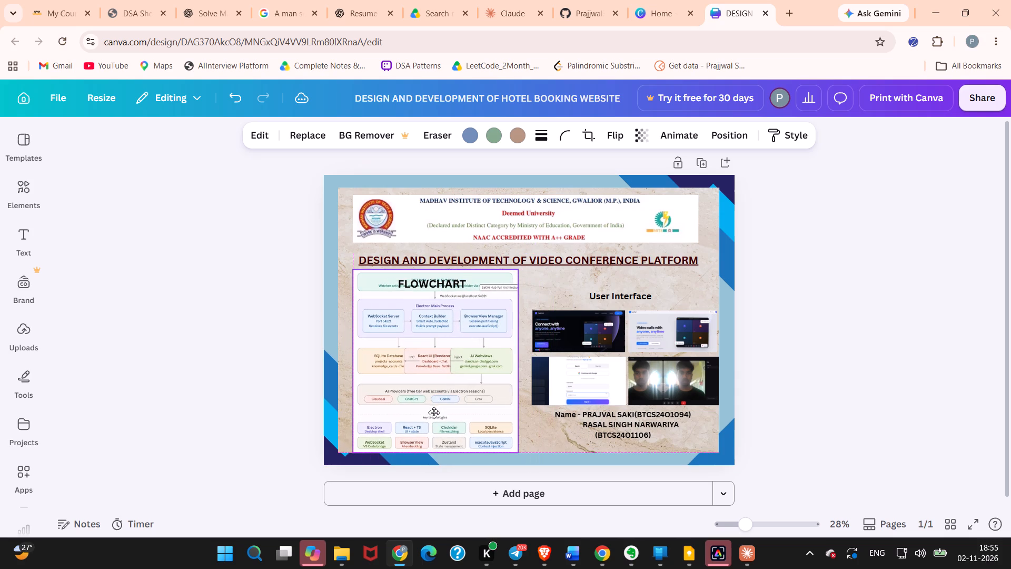
{"action": "left_click_drag", "start_coordinate": [434, 413], "coordinate": [447, 439]}
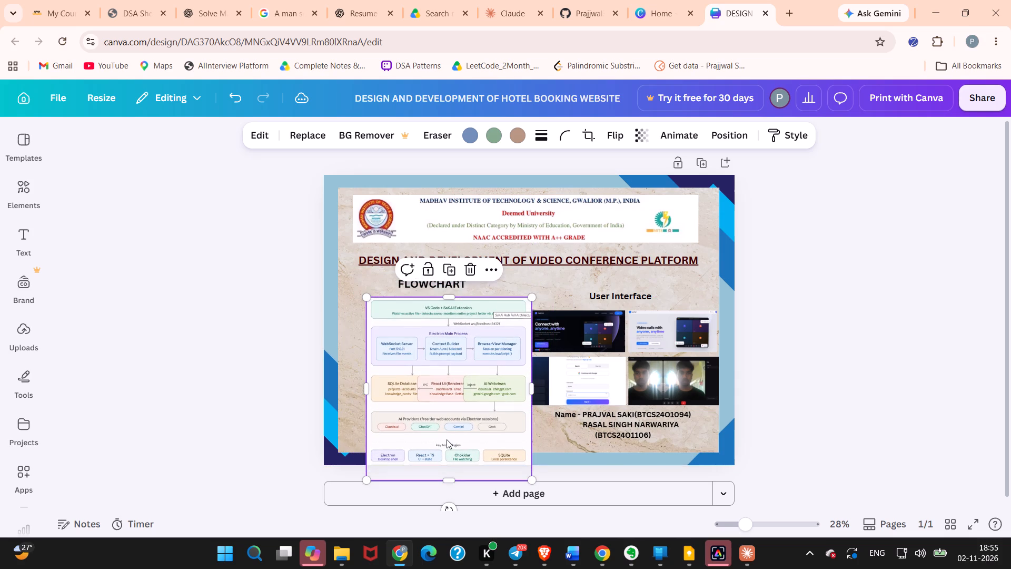
Shrink the architecture diagram to fit inside the poster's marble panel, directly below FLOWCHART and aligned with the header banner's left edge.
{"action": "left_click_drag", "start_coordinate": [366, 296], "coordinate": [381, 308]}
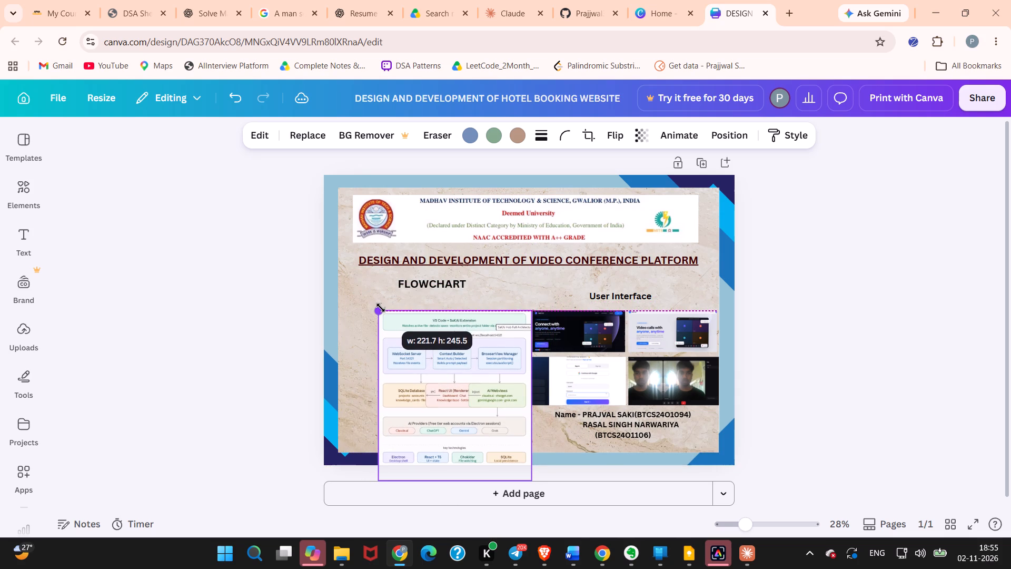
{"action": "left_click_drag", "start_coordinate": [381, 308], "coordinate": [382, 309]}
{"action": "left_click_drag", "start_coordinate": [455, 360], "coordinate": [426, 340]}
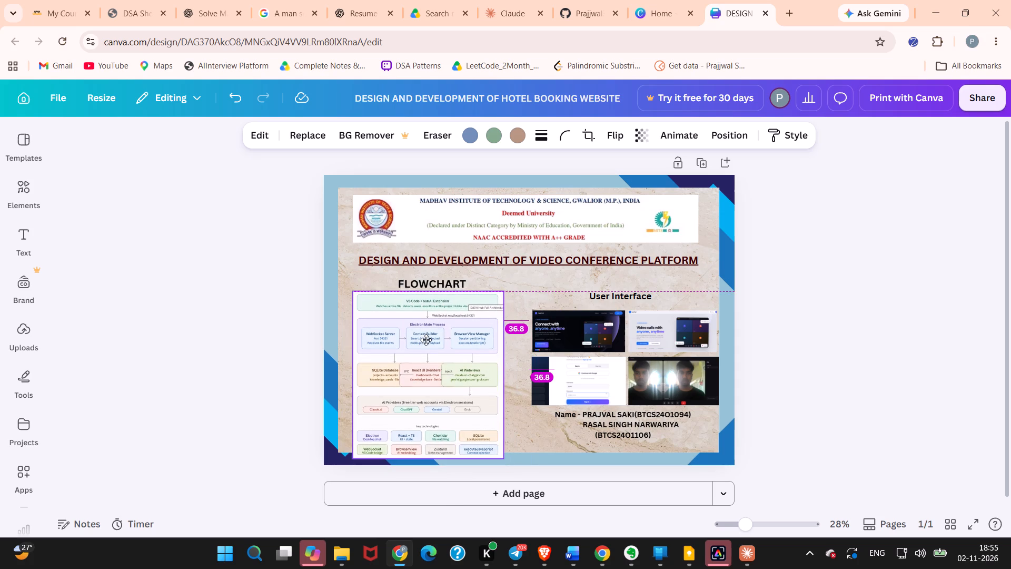
{"action": "left_click_drag", "start_coordinate": [426, 340], "coordinate": [429, 350]}
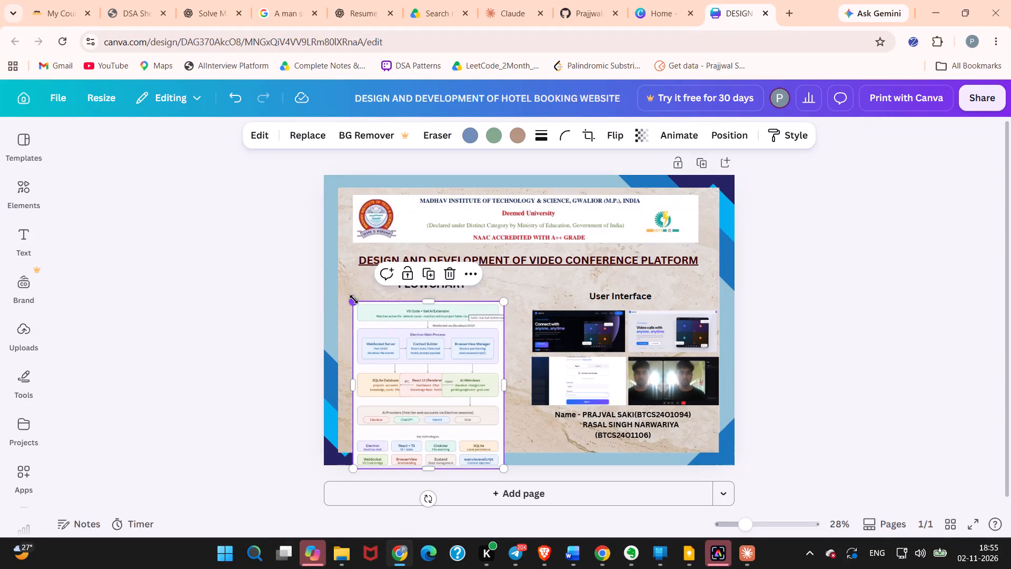
{"action": "left_click_drag", "start_coordinate": [354, 299], "coordinate": [365, 309]}
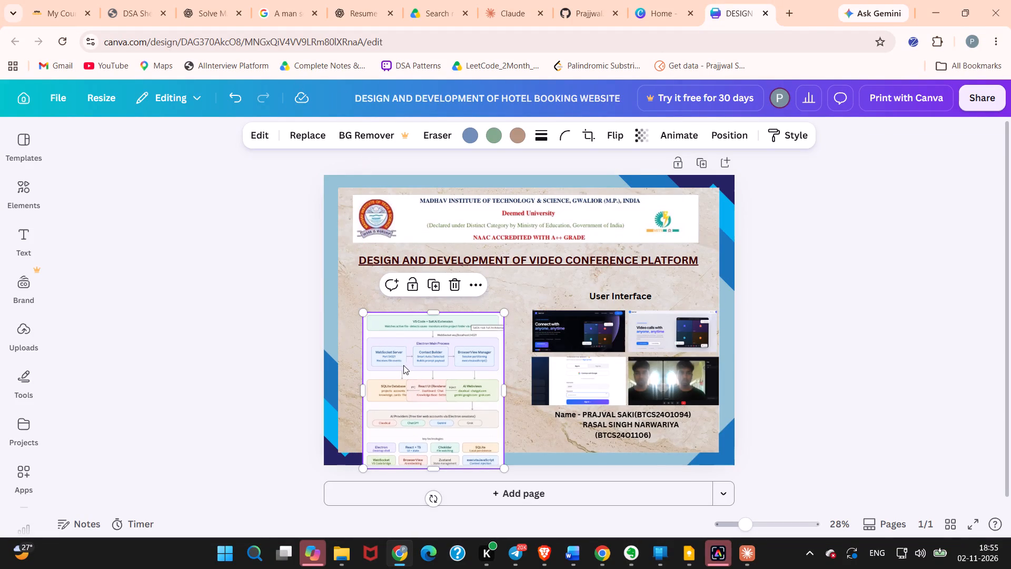
{"action": "left_click_drag", "start_coordinate": [406, 367], "coordinate": [400, 349]}
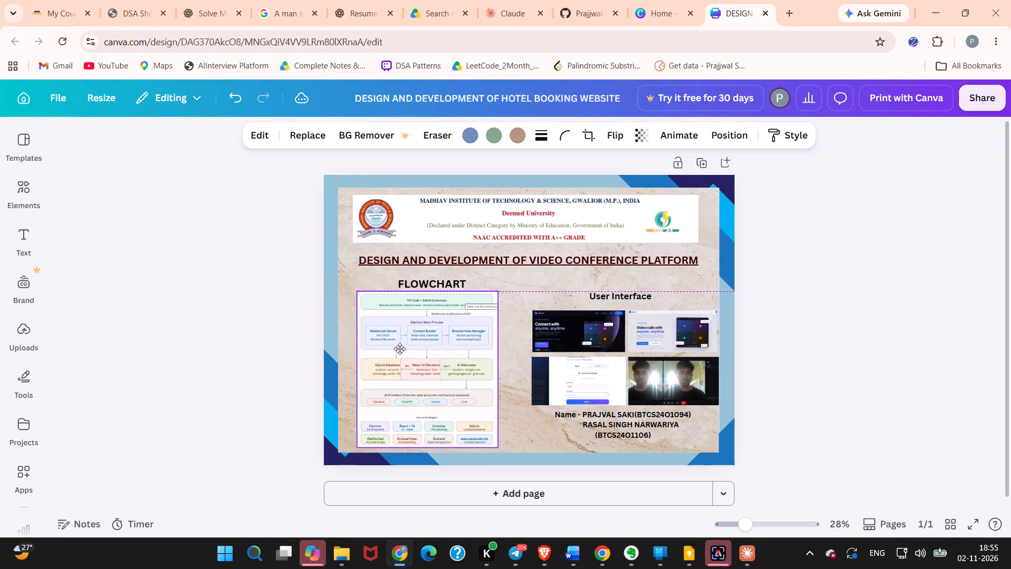
{"action": "left_click_drag", "start_coordinate": [400, 349], "coordinate": [400, 348]}
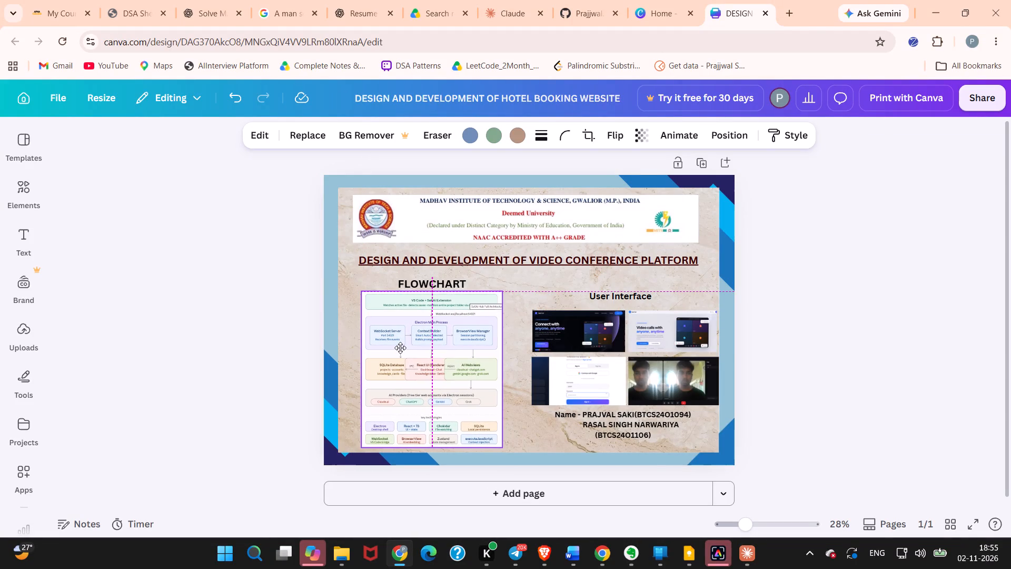
{"action": "left_click_drag", "start_coordinate": [400, 348], "coordinate": [399, 348]}
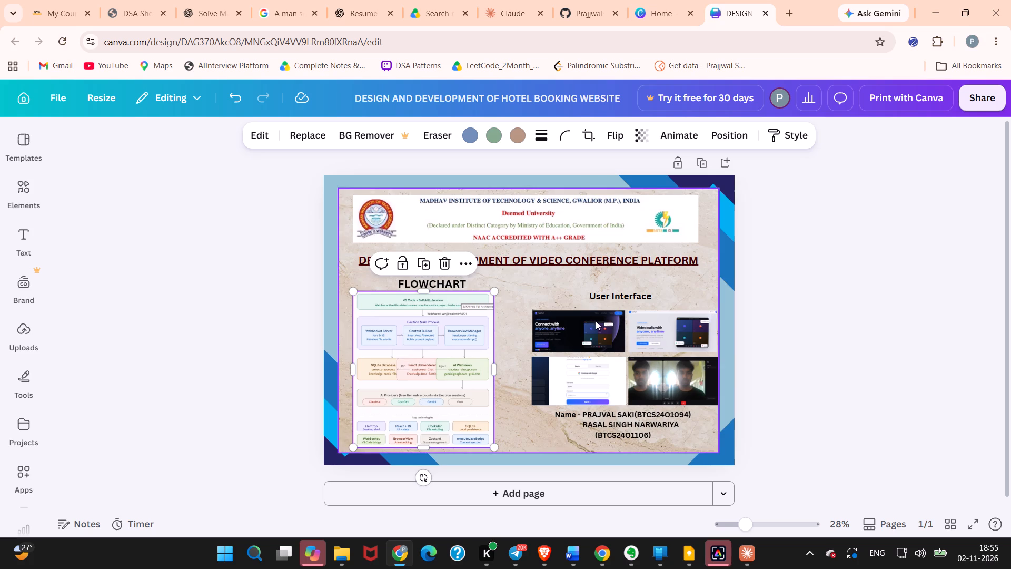
Shift the FLOWCHART heading slightly left so it is centred above the architecture diagram.
{"action": "left_click", "coordinate": [556, 293]}
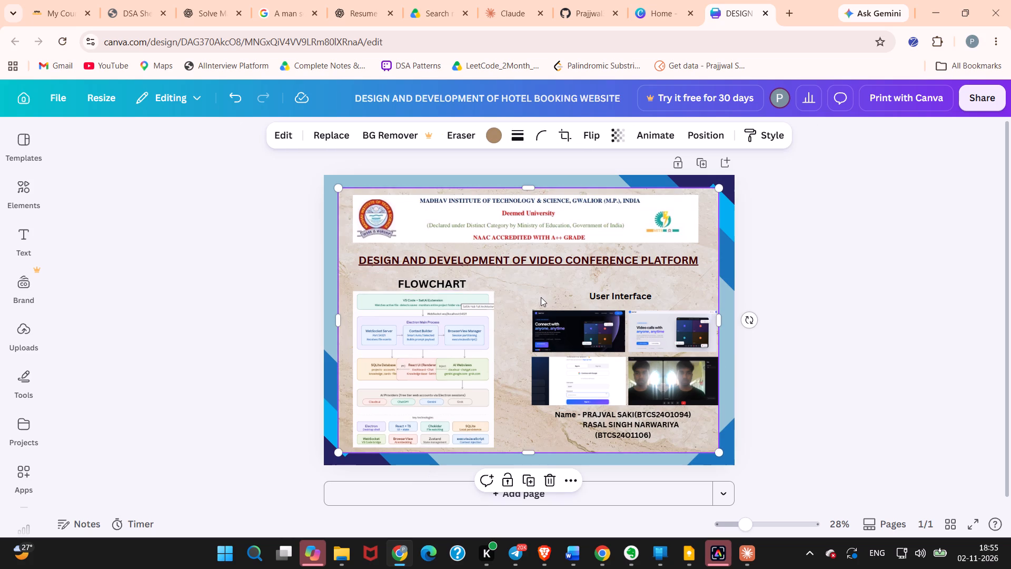
{"action": "left_click", "coordinate": [448, 279]}
{"action": "left_click_drag", "start_coordinate": [451, 281], "coordinate": [442, 281]}
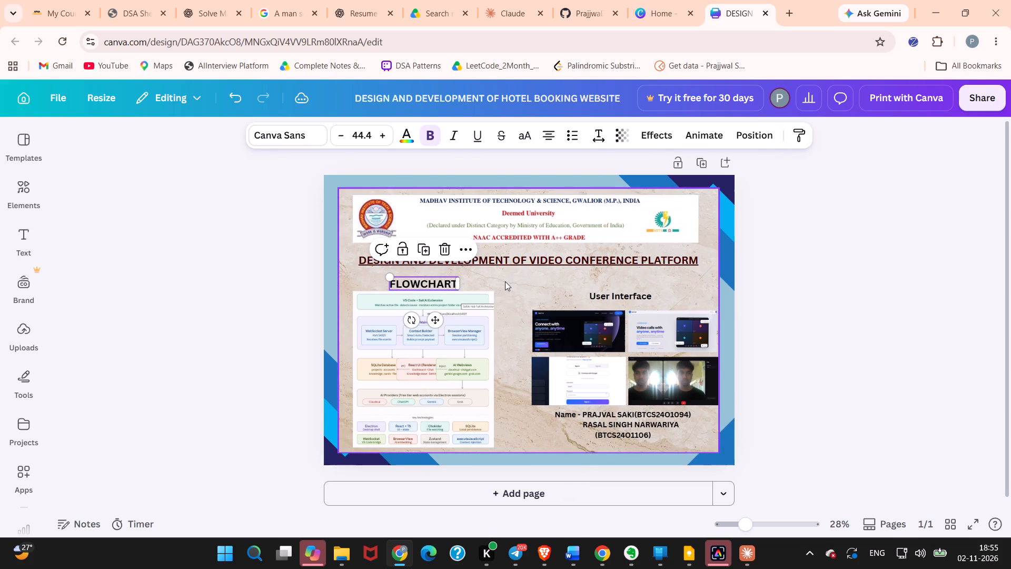
{"action": "left_click", "coordinate": [505, 281]}
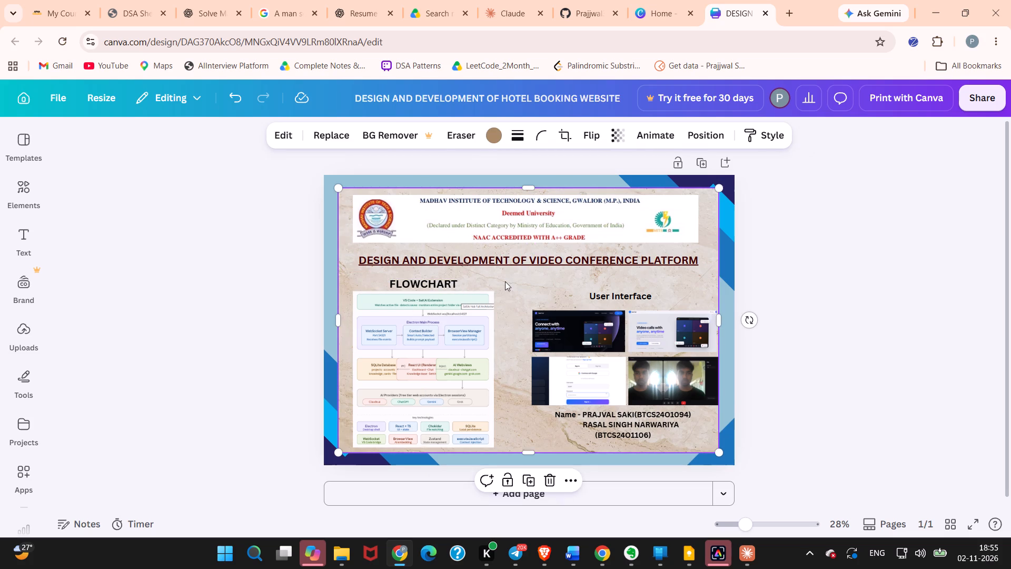
Delete the dark "Connect with anyone, anytime" screenshot below the User Interface heading.
{"action": "left_click", "coordinate": [584, 318]}
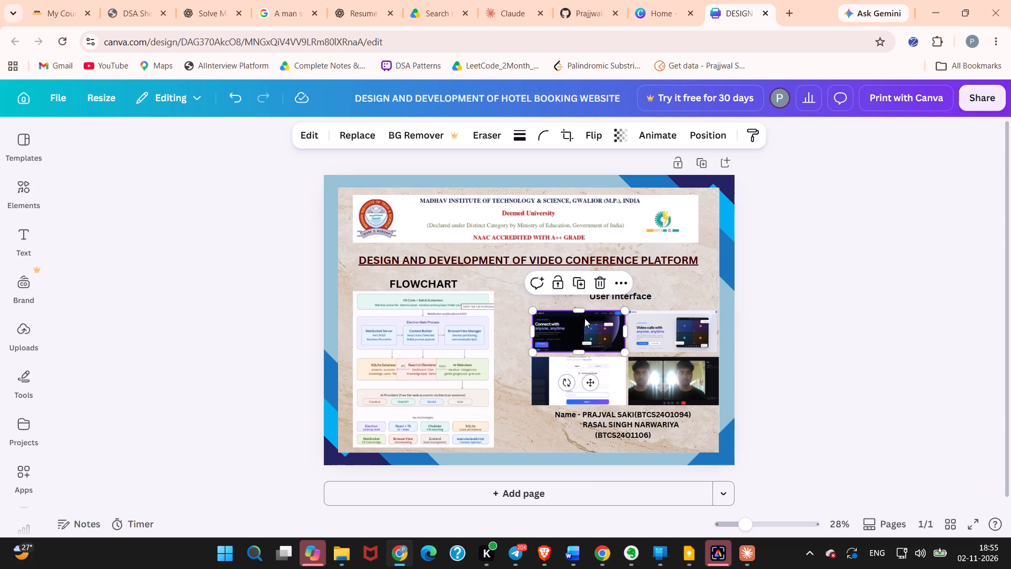
{"action": "key", "text": "BackSpace"}
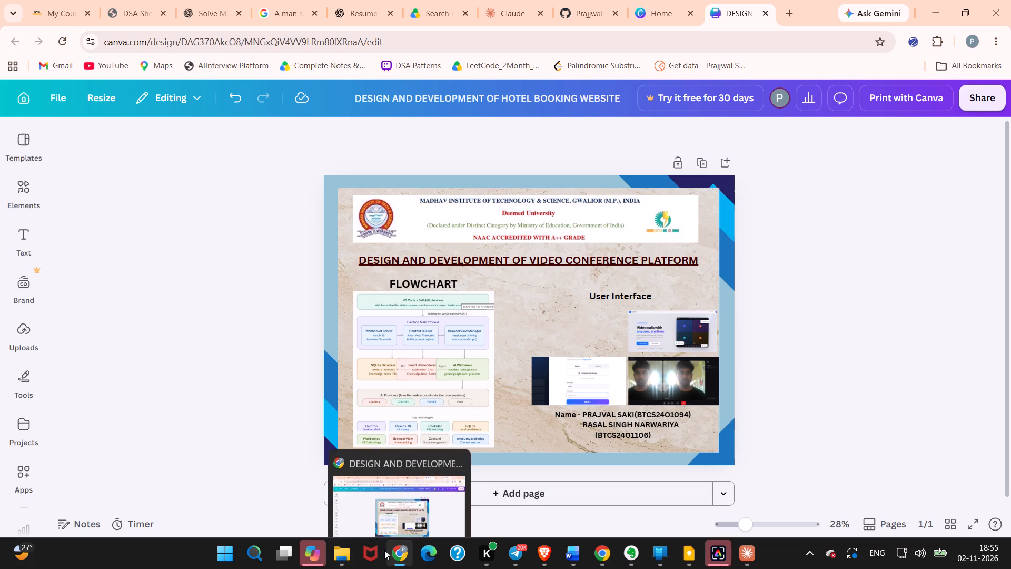
Switch to File Explorer and look through the Screenshots folder in Pictures for a SaKAi Hub interface image.
{"action": "left_click", "coordinate": [331, 502]}
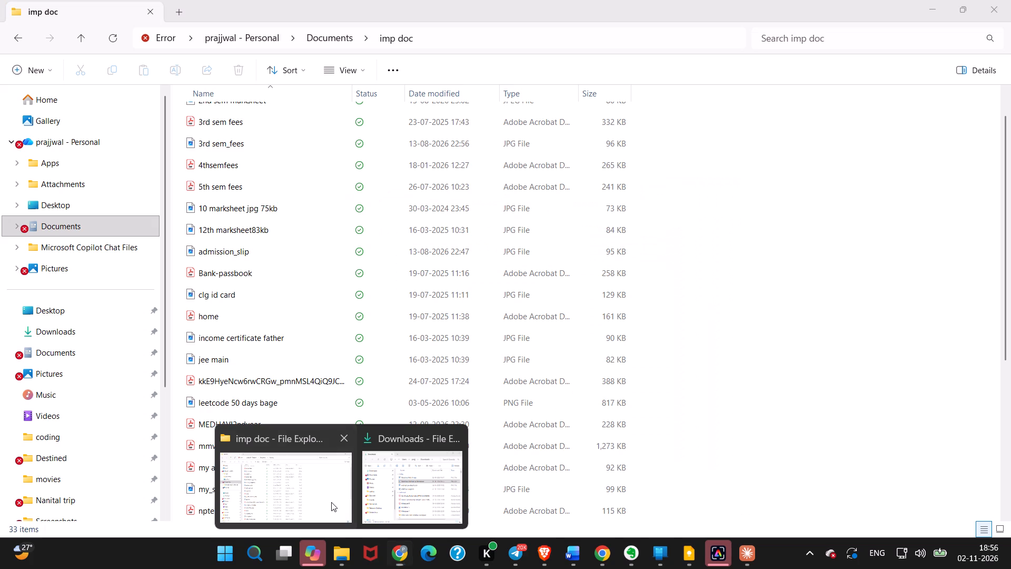
{"action": "scroll", "coordinate": [126, 304], "scroll_direction": "up", "scroll_amount": 1}
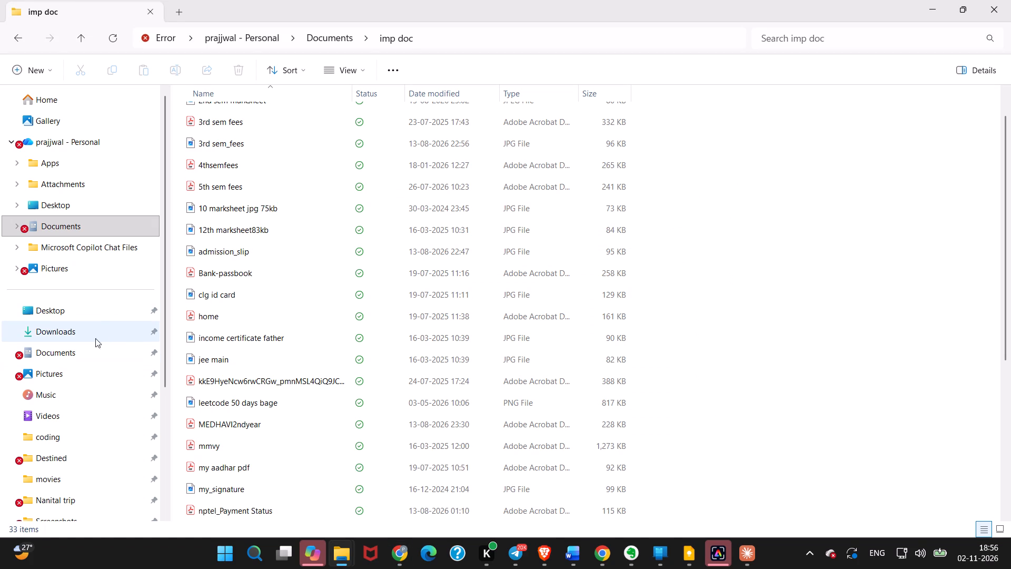
{"action": "double_click", "coordinate": [78, 370]}
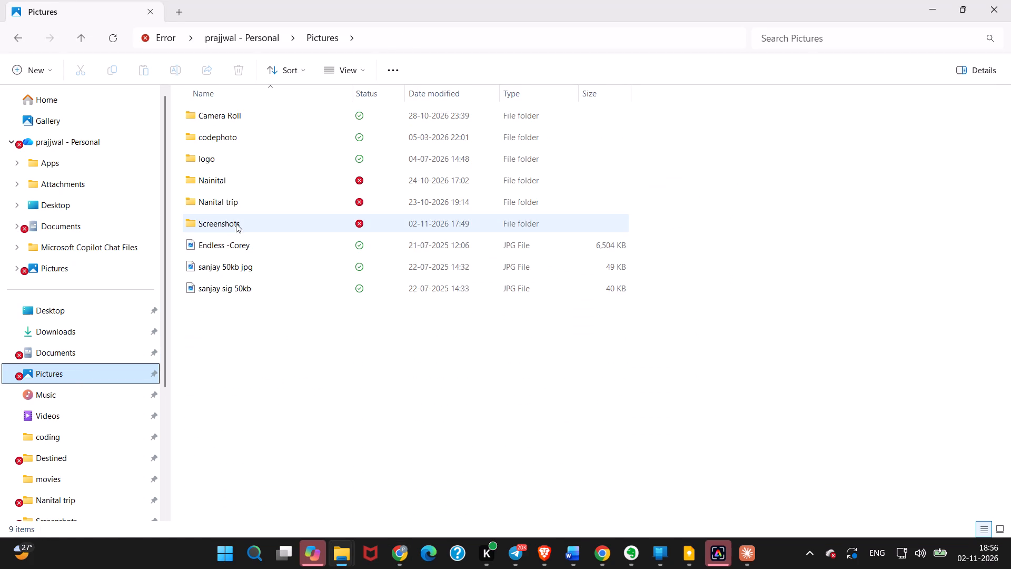
{"action": "double_click", "coordinate": [236, 223]}
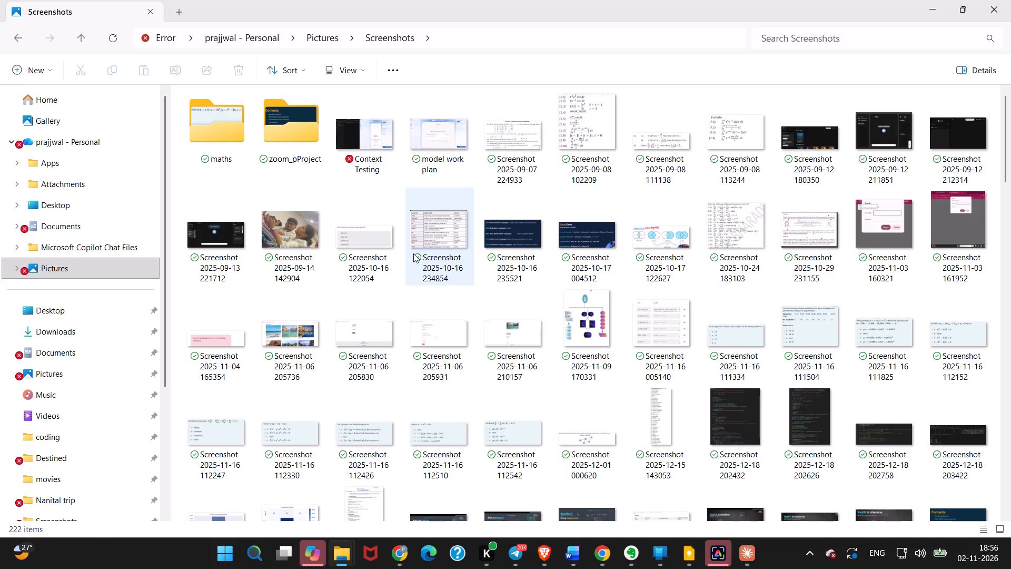
{"action": "scroll", "coordinate": [413, 253], "scroll_direction": "up", "scroll_amount": 6, "text": "ctrl"}
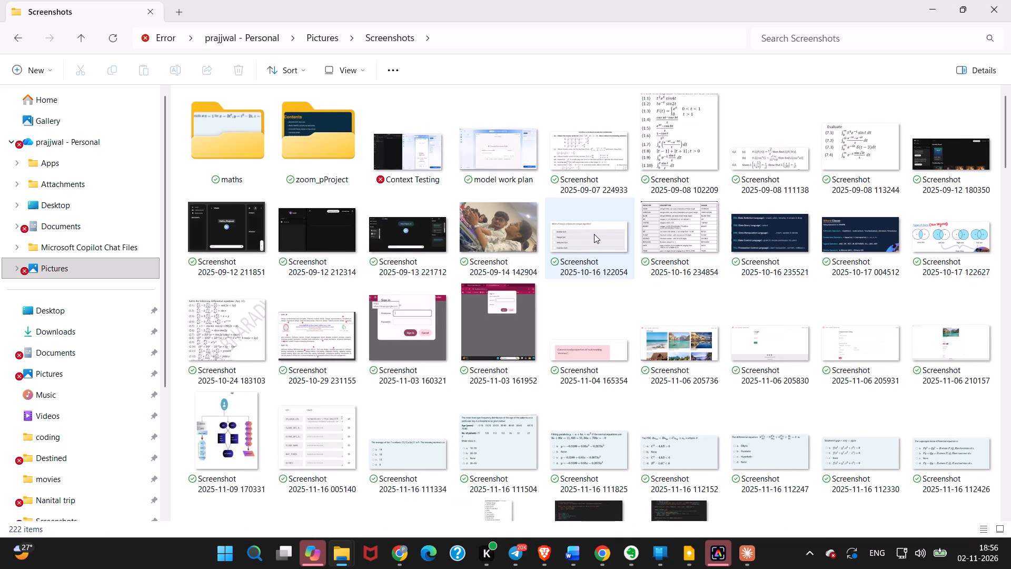
{"action": "scroll", "coordinate": [594, 234], "scroll_direction": "left", "scroll_amount": 1}
{"action": "scroll", "coordinate": [594, 234], "scroll_direction": "down", "scroll_amount": 7}
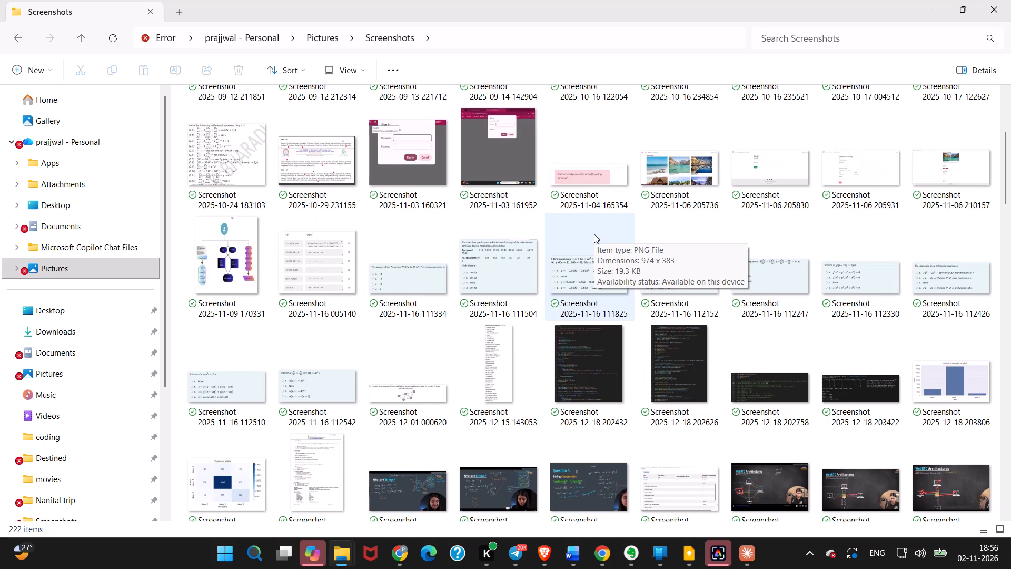
{"action": "scroll", "coordinate": [594, 234], "scroll_direction": "down", "scroll_amount": 7}
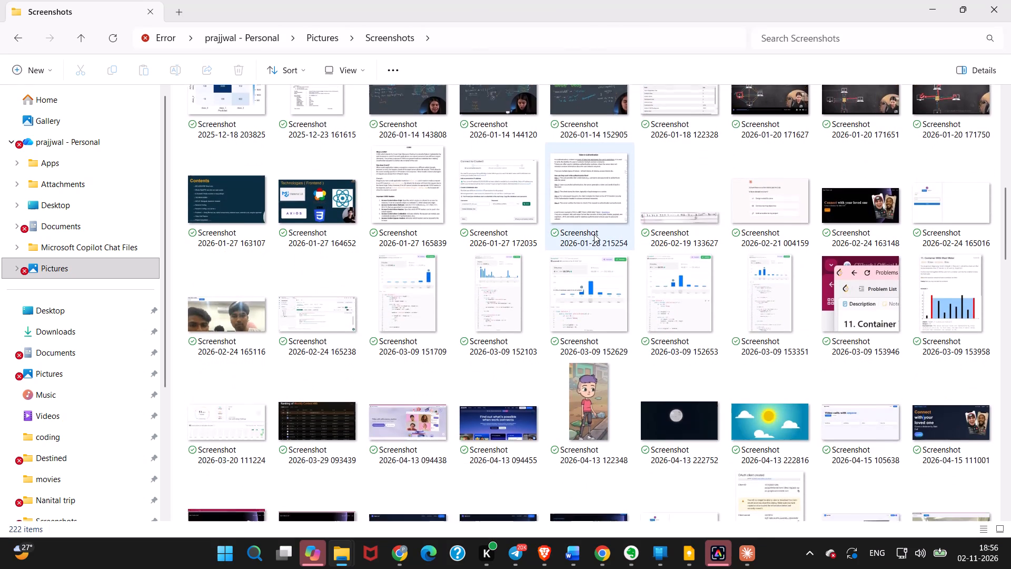
{"action": "scroll", "coordinate": [594, 234], "scroll_direction": "down", "scroll_amount": 9}
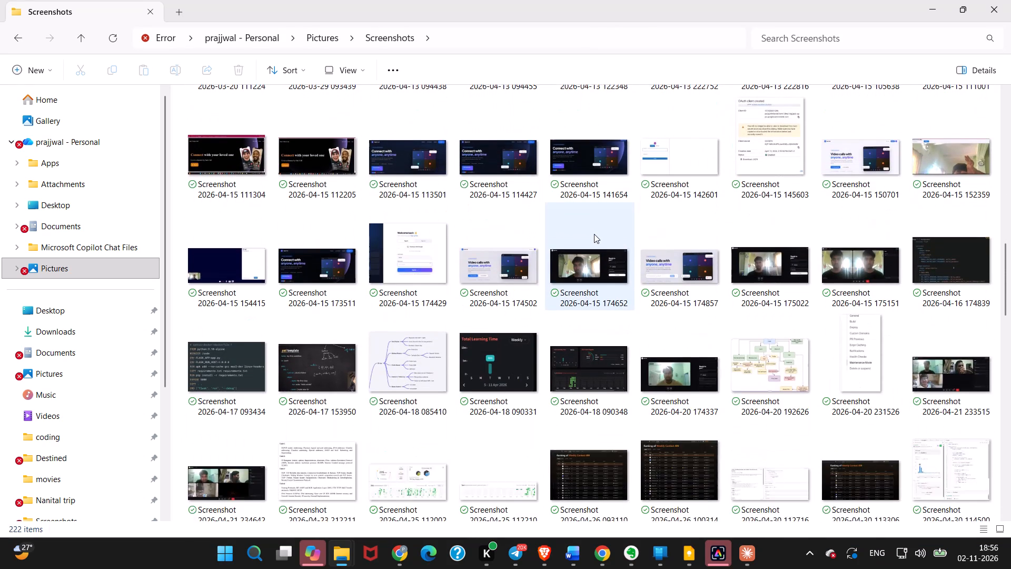
{"action": "scroll", "coordinate": [594, 234], "scroll_direction": "down", "scroll_amount": 5}
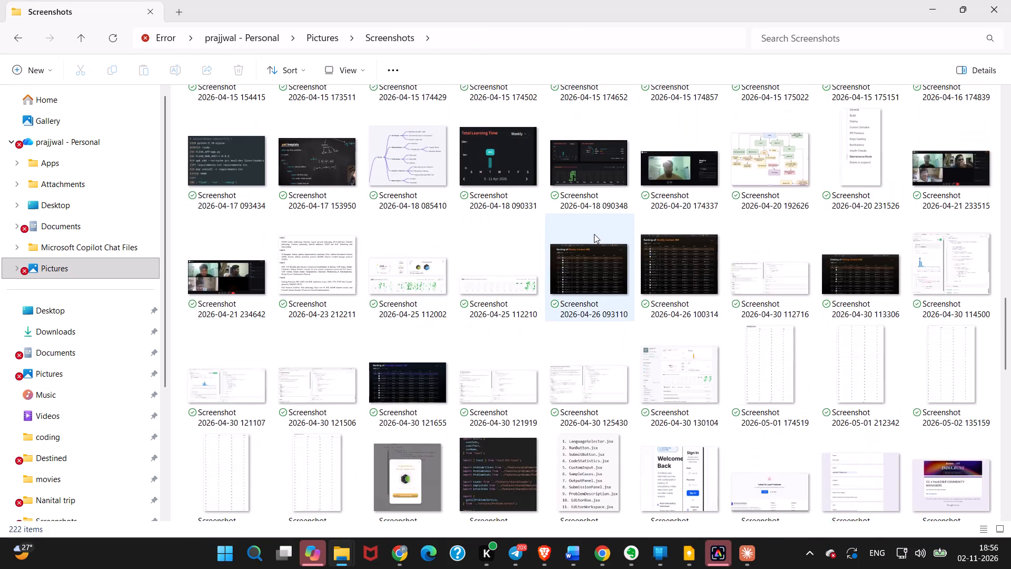
{"action": "scroll", "coordinate": [594, 234], "scroll_direction": "down", "scroll_amount": 8}
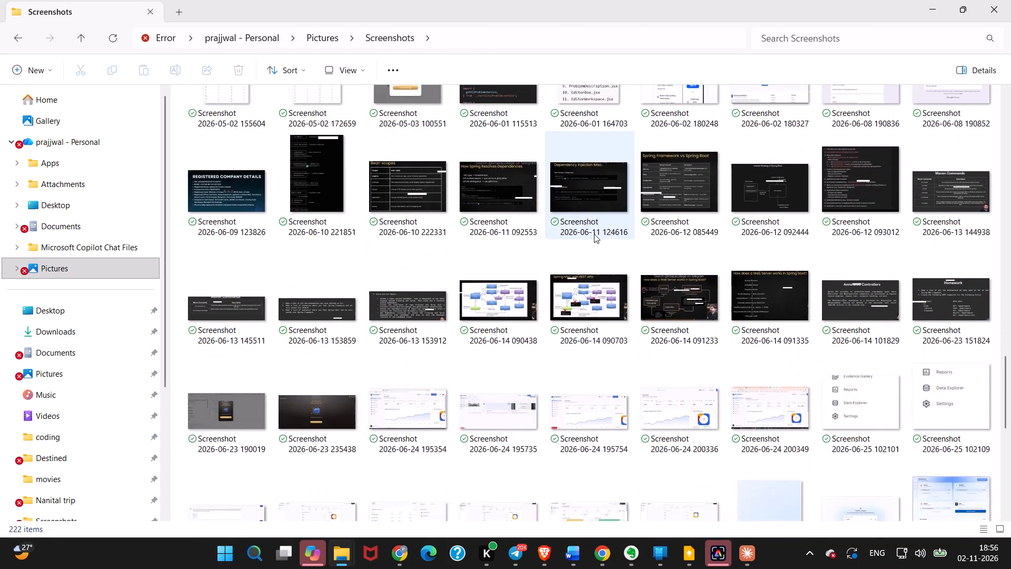
{"action": "scroll", "coordinate": [594, 234], "scroll_direction": "down", "scroll_amount": 7}
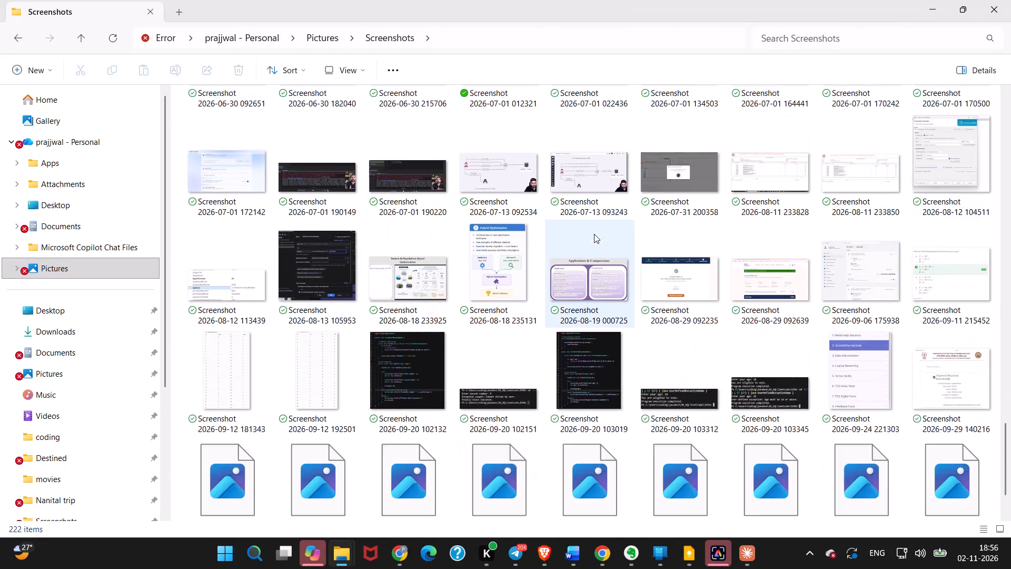
{"action": "scroll", "coordinate": [594, 234], "scroll_direction": "down", "scroll_amount": 5}
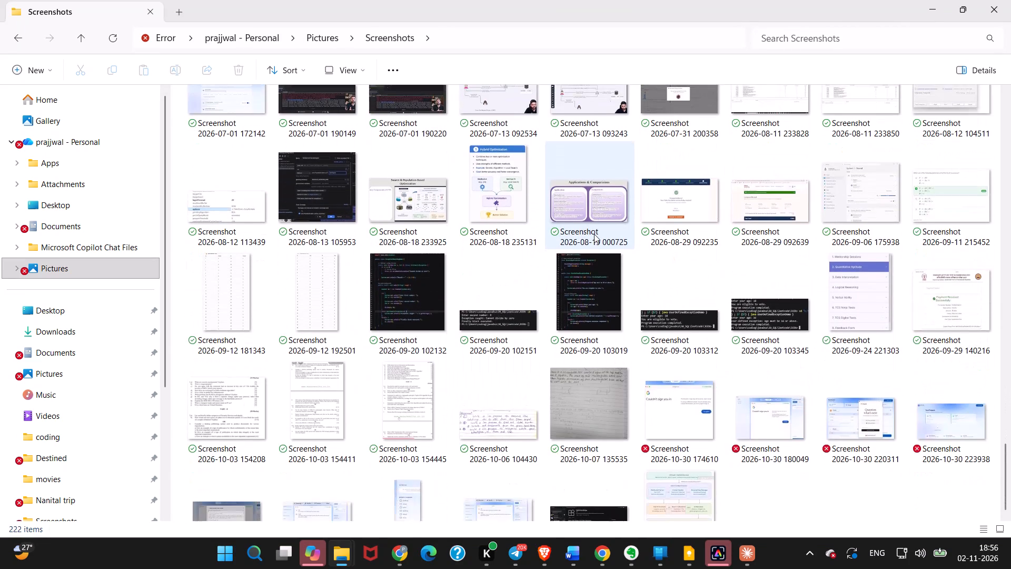
{"action": "scroll", "coordinate": [594, 234], "scroll_direction": "down", "scroll_amount": 3}
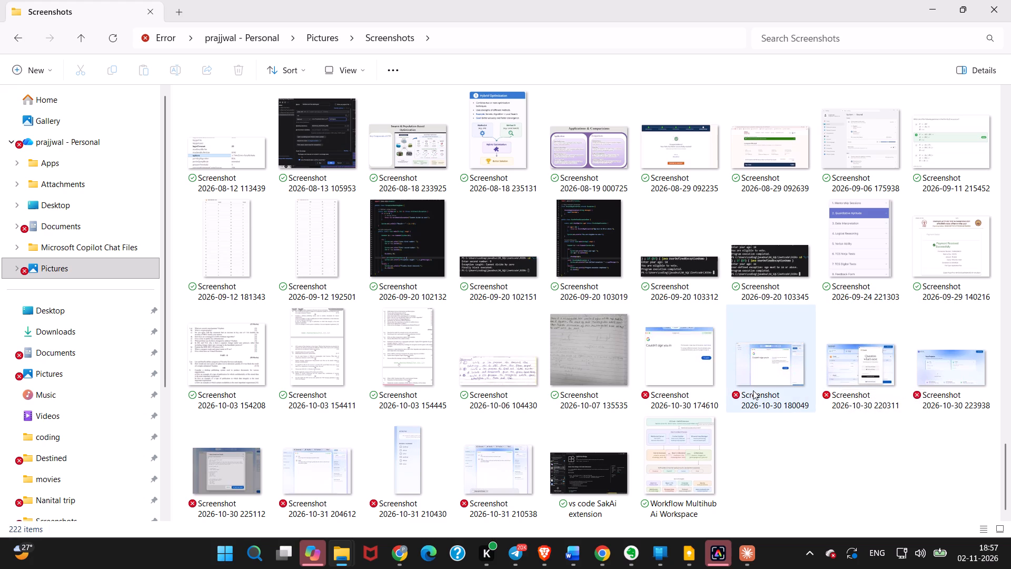
{"action": "scroll", "coordinate": [801, 405], "scroll_direction": "up", "scroll_amount": 2}
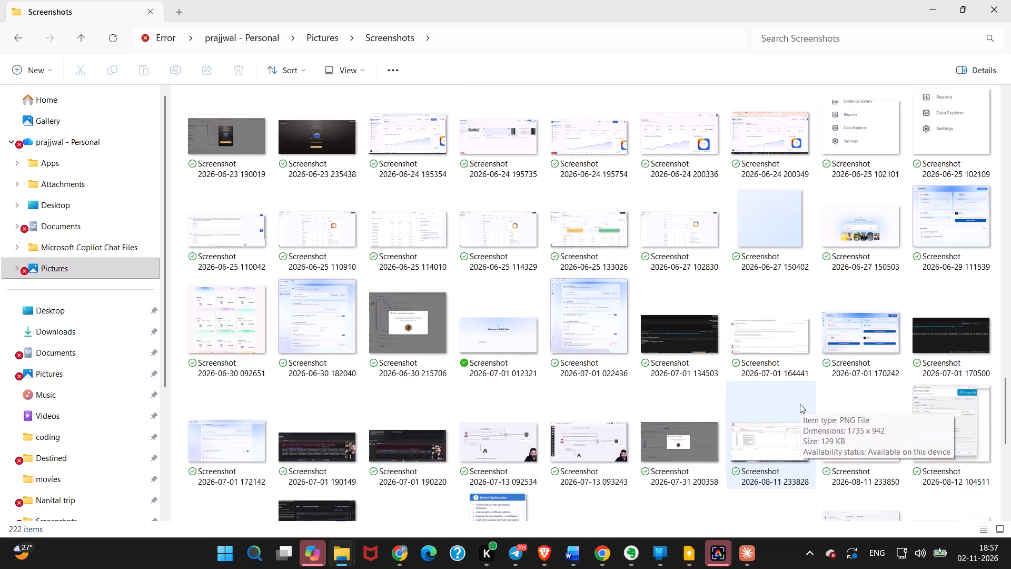
{"action": "scroll", "coordinate": [799, 401], "scroll_direction": "down", "scroll_amount": 1}
{"action": "scroll", "coordinate": [799, 398], "scroll_direction": "up", "scroll_amount": 1}
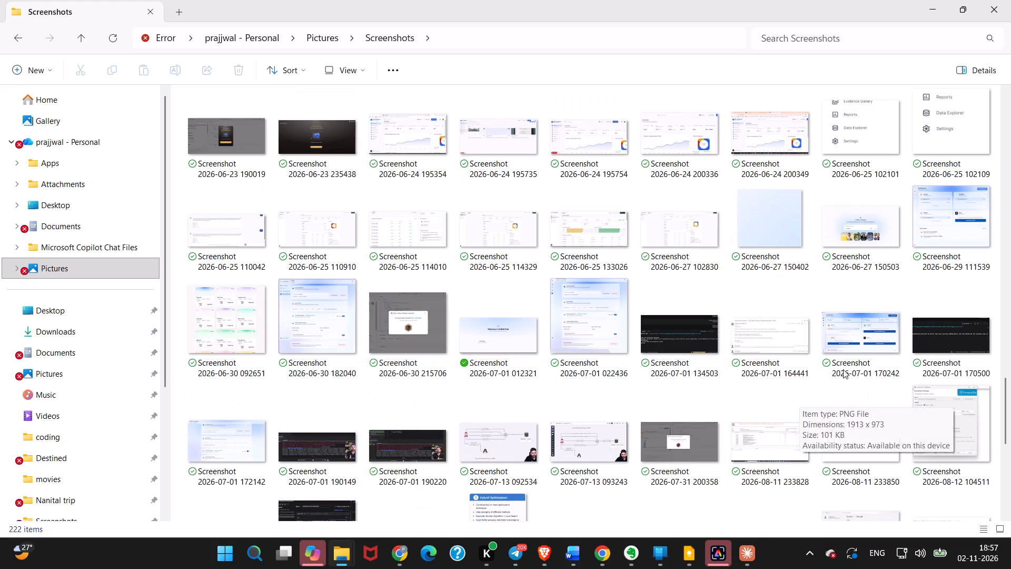
{"action": "left_click", "coordinate": [879, 346]}
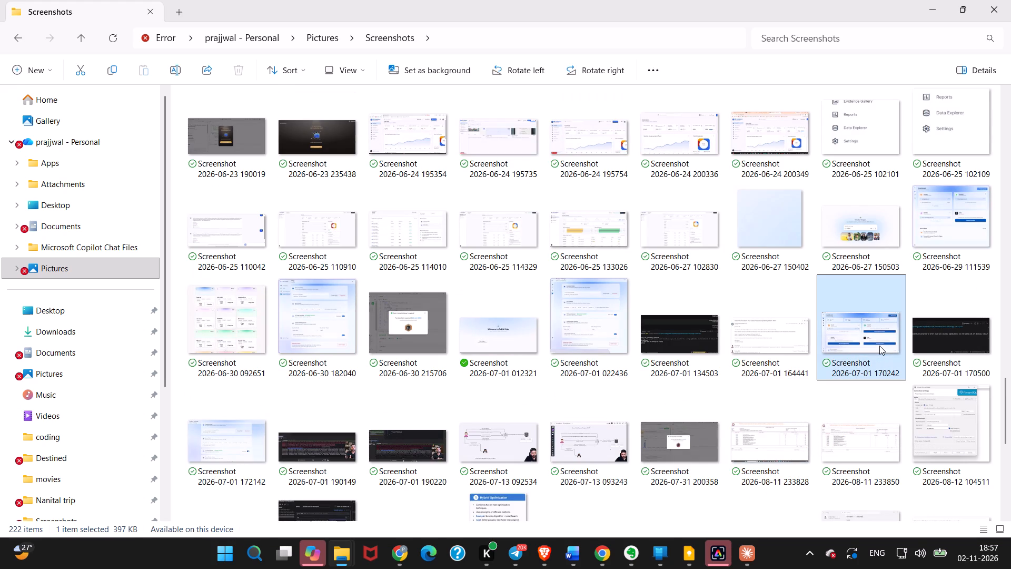
{"action": "right_click", "coordinate": [879, 344]}
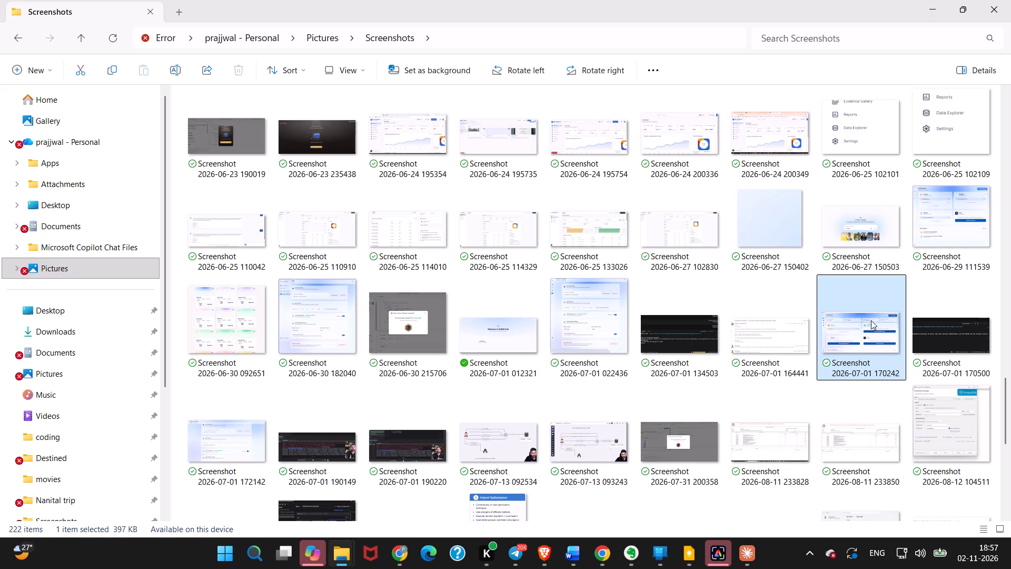
{"action": "right_click", "coordinate": [863, 308]}
{"action": "right_click", "coordinate": [863, 301]}
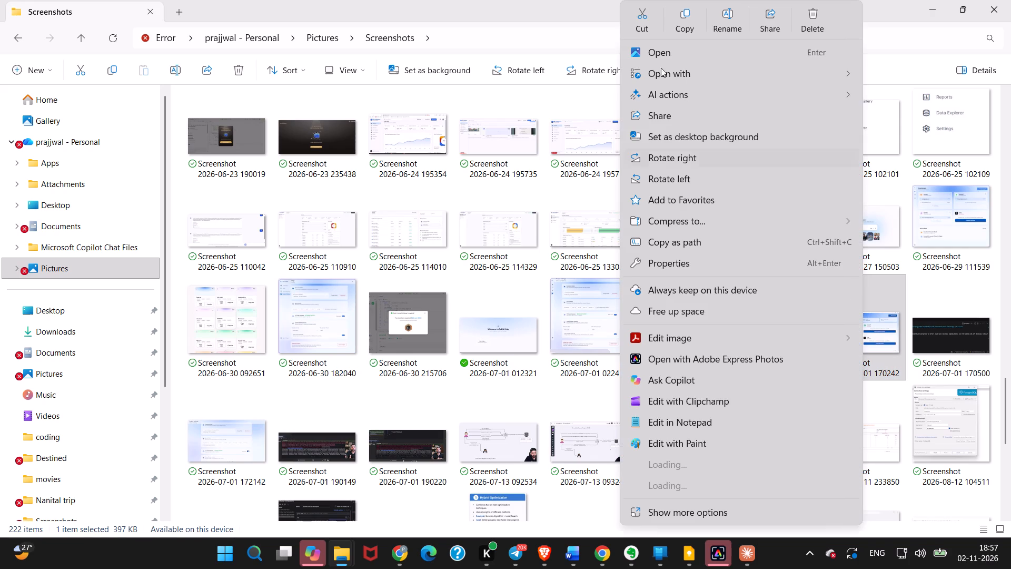
{"action": "left_click", "coordinate": [680, 23]}
{"action": "left_click", "coordinate": [929, 5]}
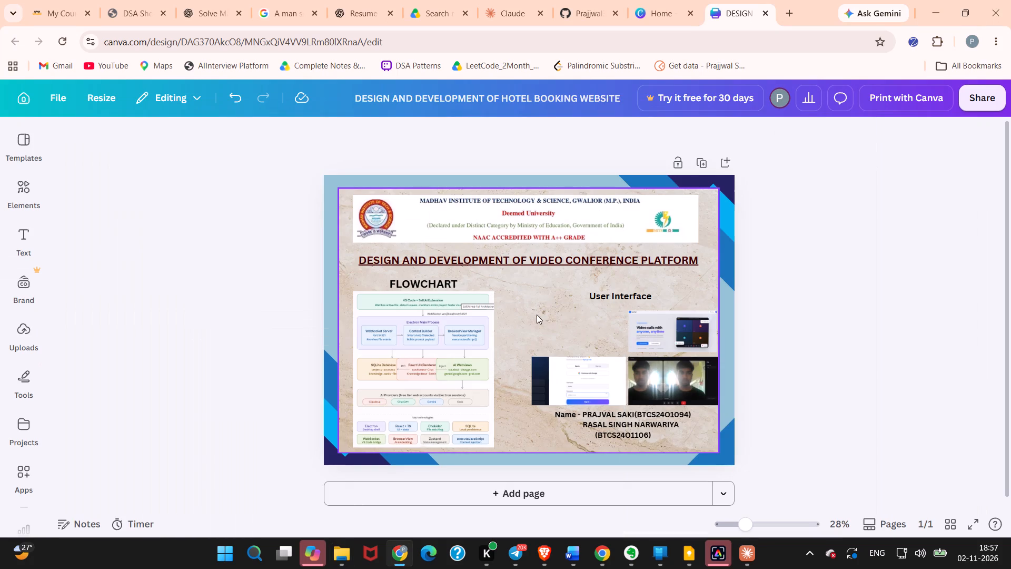
{"action": "key", "text": "ctrl+v"}
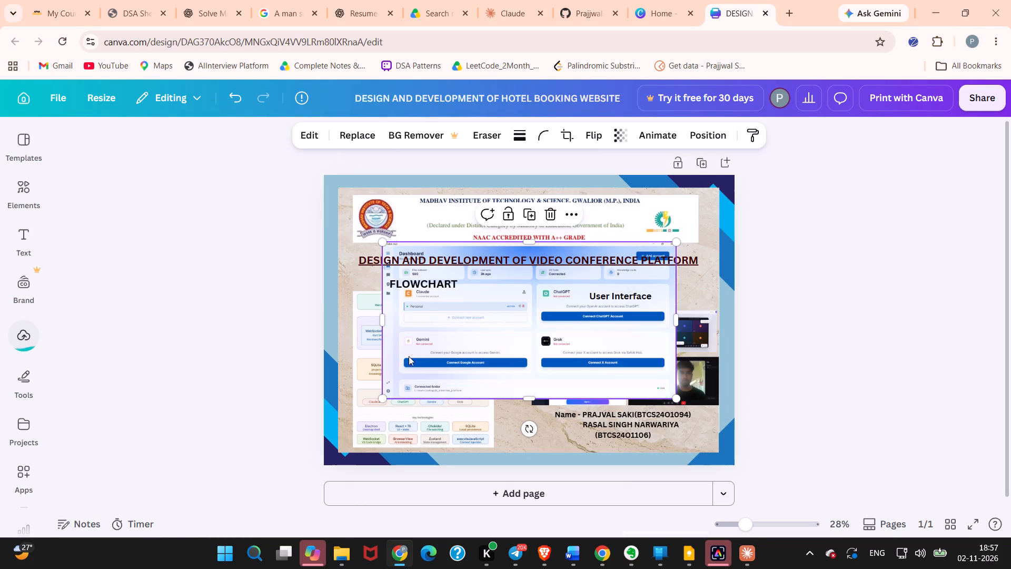
Shrink the pasted account dashboard screenshot and move it down over the old interface screenshots beneath the User Interface heading.
{"action": "left_click_drag", "start_coordinate": [381, 395], "coordinate": [442, 367]}
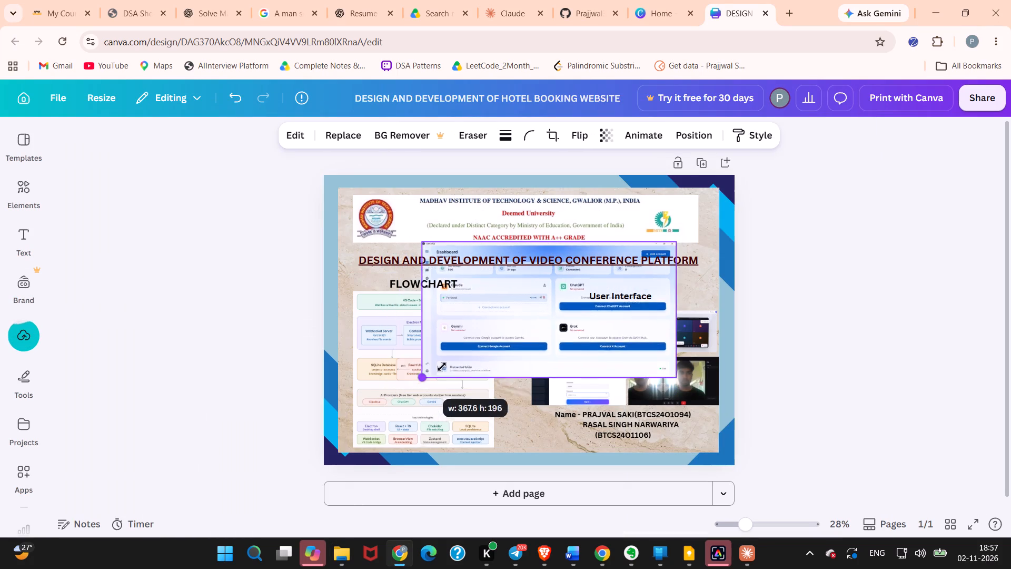
{"action": "left_click_drag", "start_coordinate": [442, 367], "coordinate": [512, 328]}
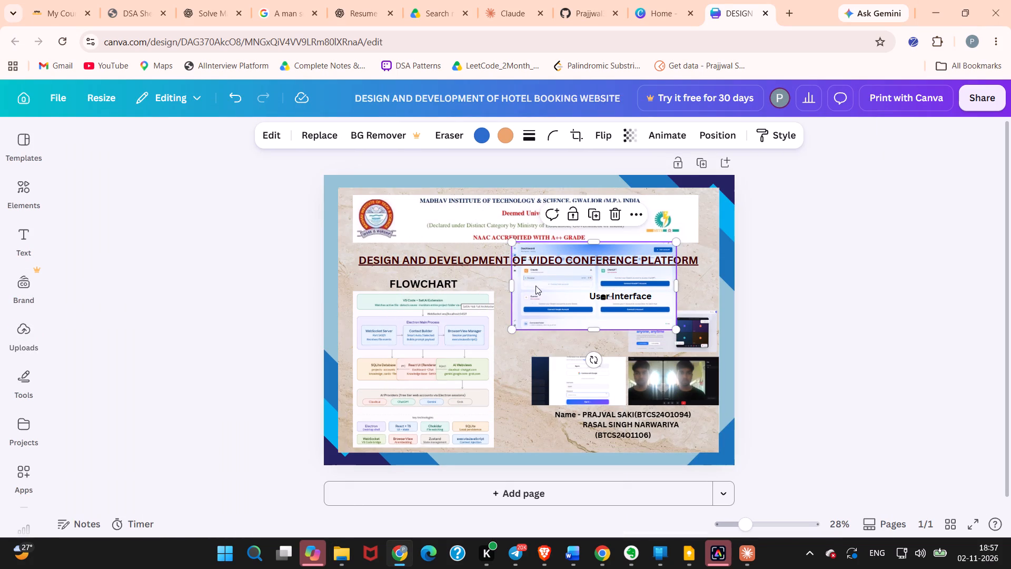
{"action": "left_click_drag", "start_coordinate": [536, 286], "coordinate": [544, 359]}
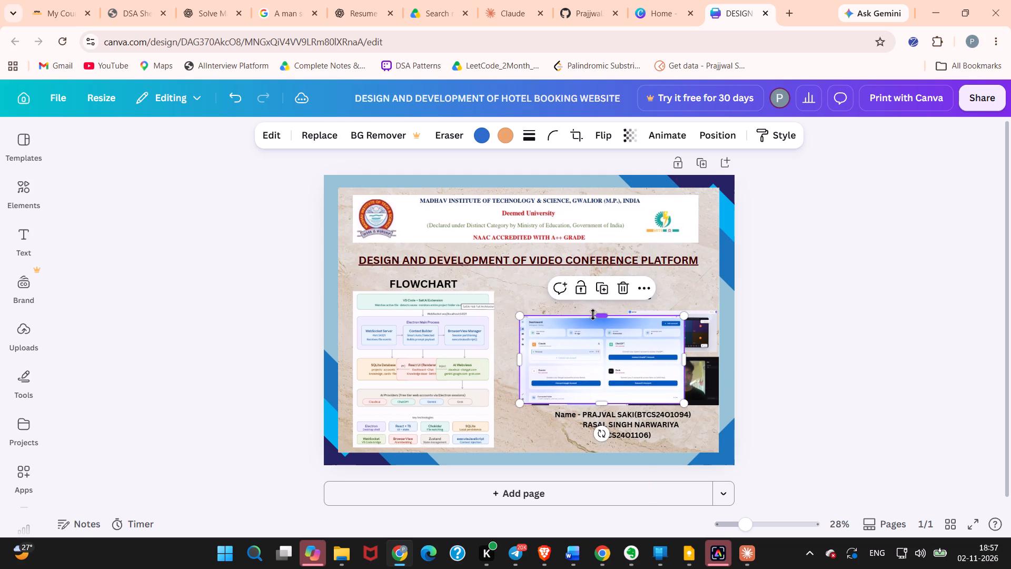
Move the User Interface heading up so it sits level with the FLOWCHART heading.
{"action": "left_click", "coordinate": [699, 294]}
{"action": "left_click_drag", "start_coordinate": [630, 293], "coordinate": [630, 280]}
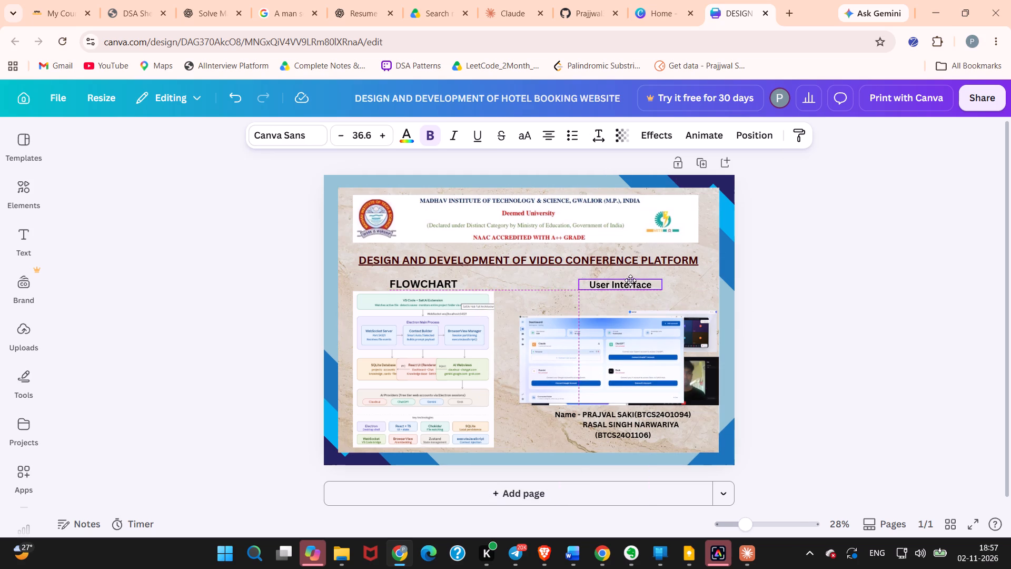
{"action": "left_click_drag", "start_coordinate": [630, 280], "coordinate": [631, 278]}
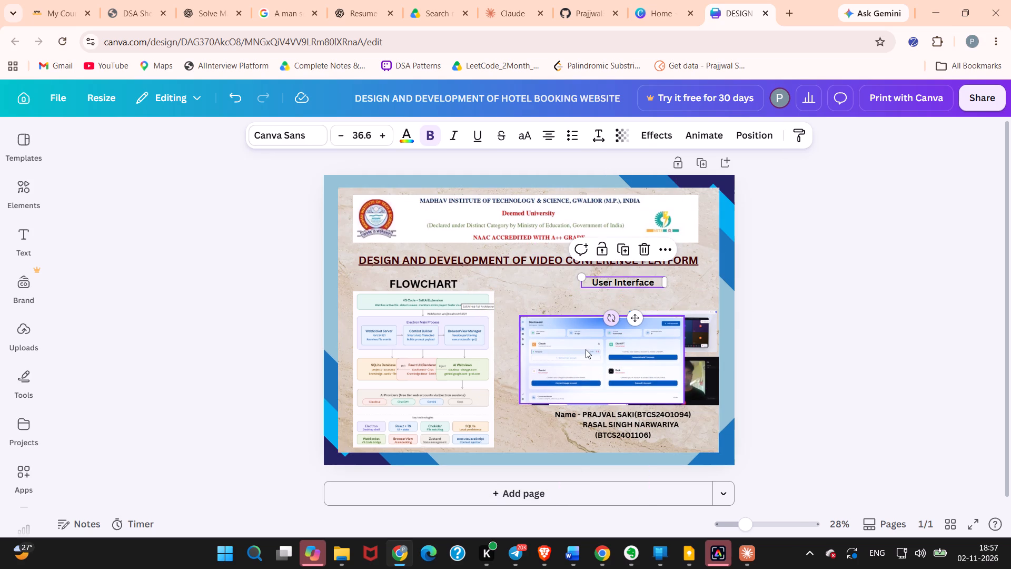
Shrink the dashboard screenshot further and place it just right of the architecture diagram, aligned near its top edge.
{"action": "left_click", "coordinate": [586, 349]}
{"action": "left_click_drag", "start_coordinate": [518, 403], "coordinate": [532, 381]}
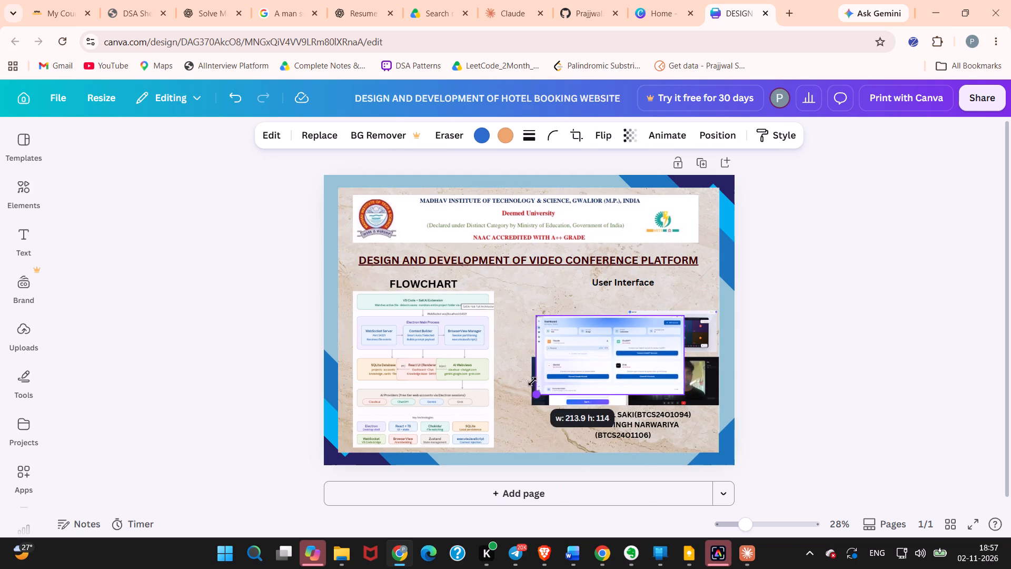
{"action": "left_click_drag", "start_coordinate": [532, 381], "coordinate": [541, 365]}
{"action": "left_click_drag", "start_coordinate": [616, 341], "coordinate": [552, 310]}
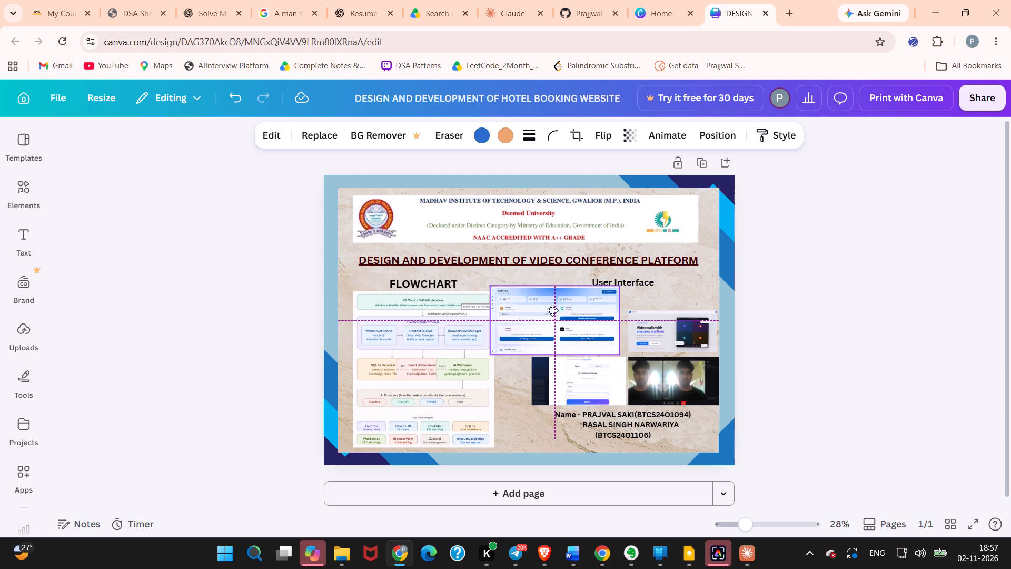
{"action": "left_click_drag", "start_coordinate": [552, 310], "coordinate": [563, 315]}
Delete the old "Video calls" screenshot beside the dashboard image.
{"action": "left_click", "coordinate": [657, 322]}
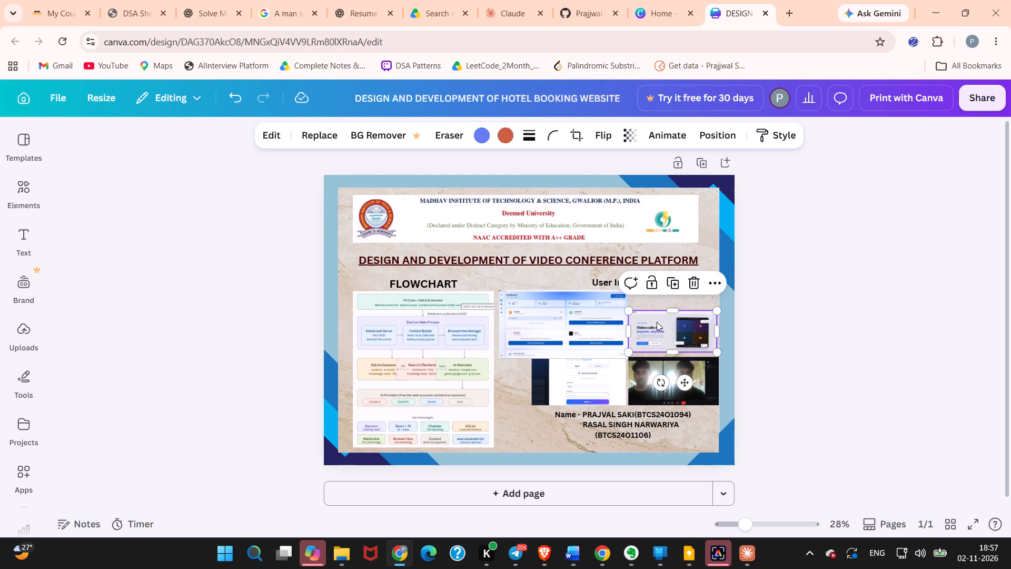
{"action": "key", "text": "BackSpace"}
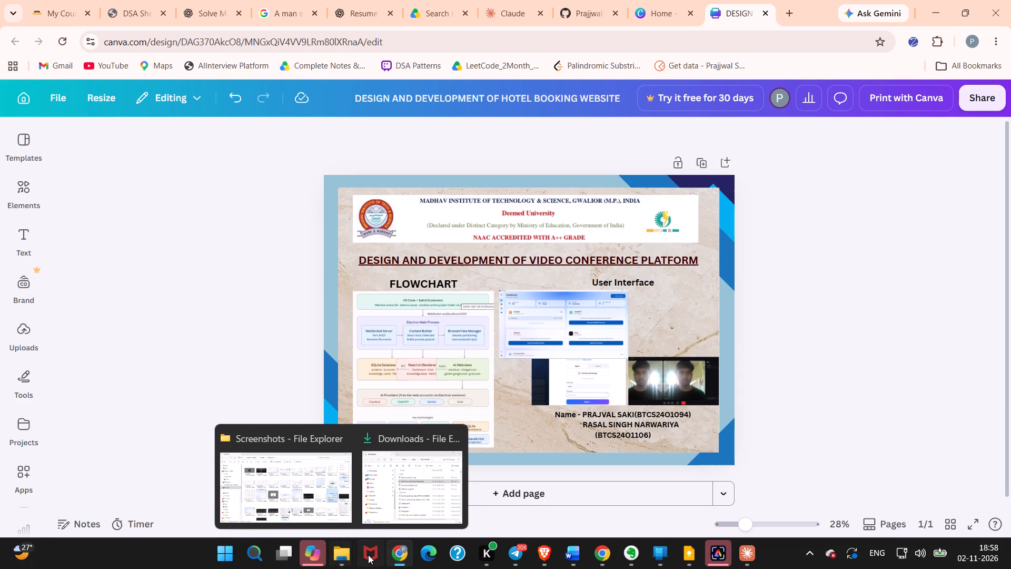
Copy the "vs code SakAi extension" image from the Screenshots folder and paste it into the Canva poster.
{"action": "left_click", "coordinate": [322, 494]}
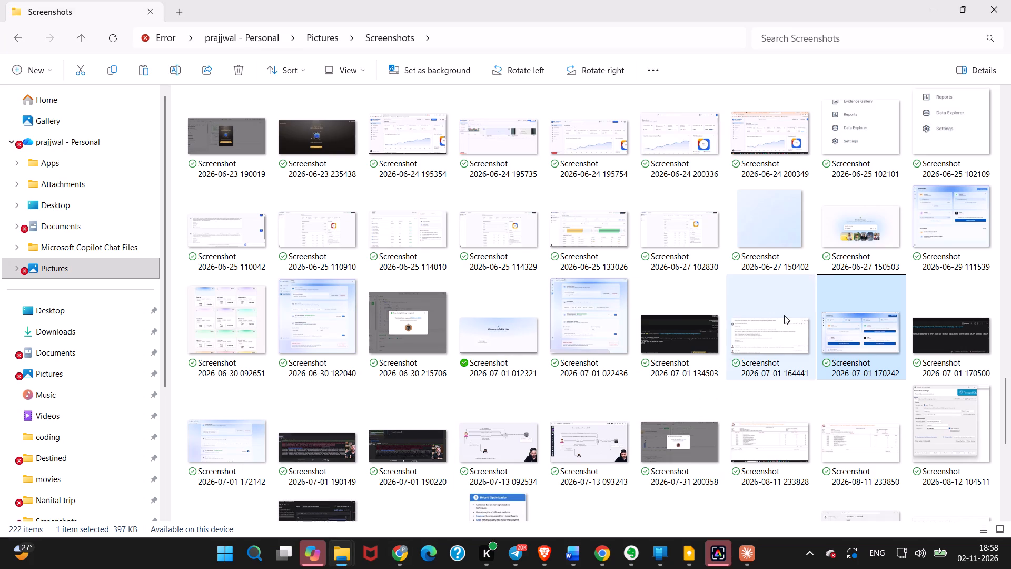
{"action": "scroll", "coordinate": [784, 315], "scroll_direction": "down", "scroll_amount": 20}
{"action": "scroll", "coordinate": [784, 315], "scroll_direction": "down", "scroll_amount": 9}
{"action": "right_click", "coordinate": [599, 477]}
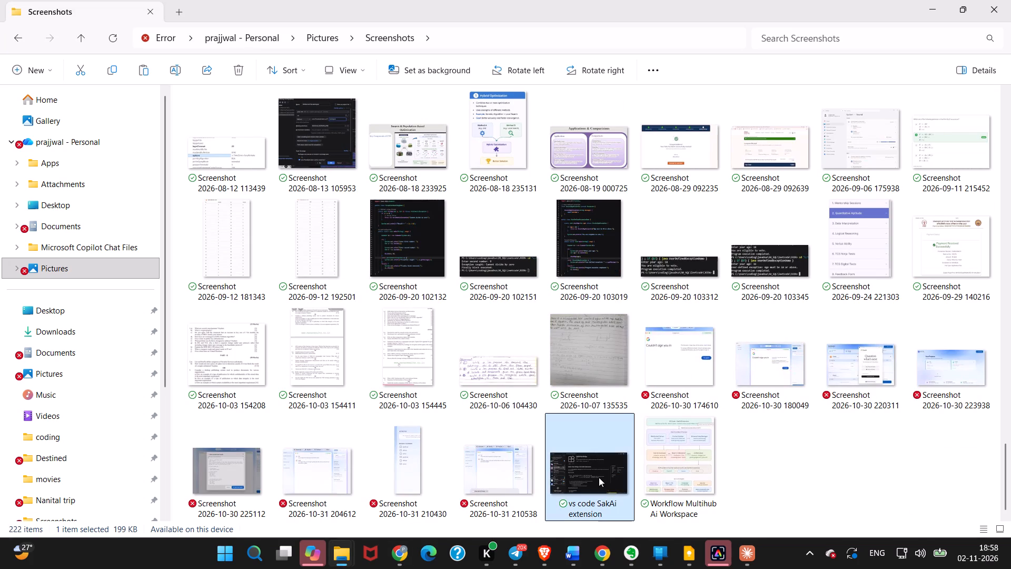
{"action": "left_click", "coordinate": [669, 16]}
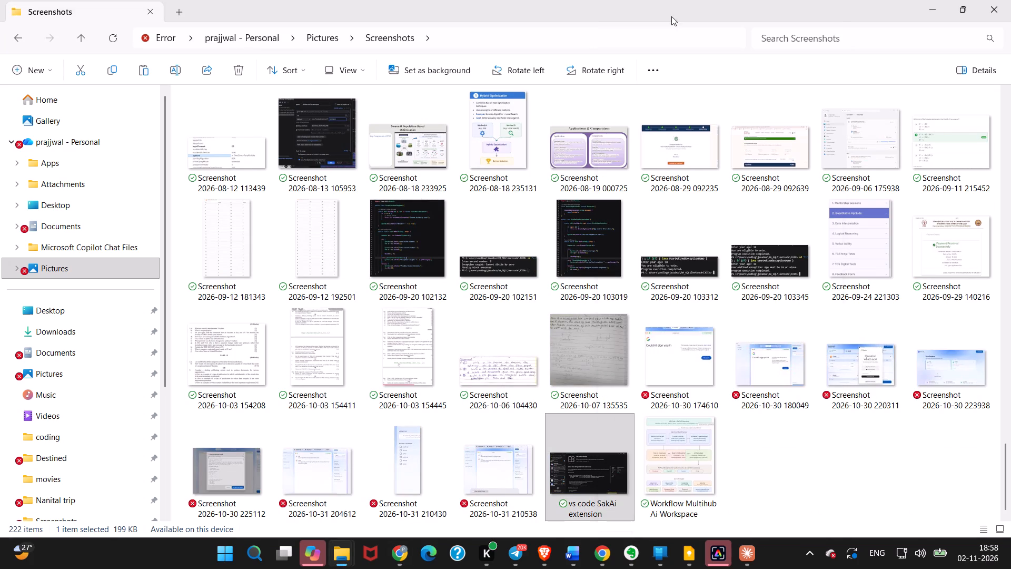
{"action": "left_click", "coordinate": [936, 6]}
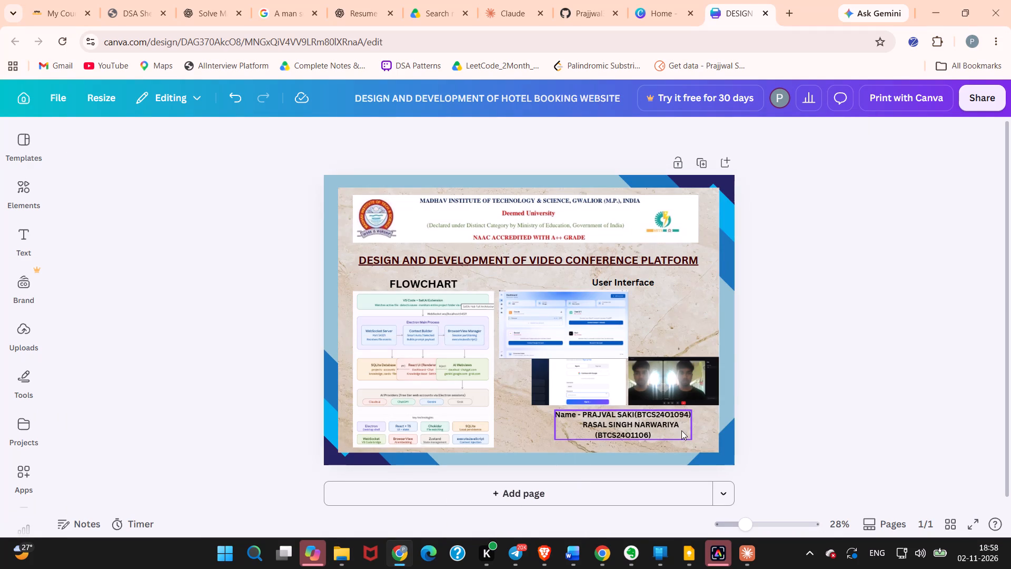
{"action": "key", "text": "ctrl+v"}
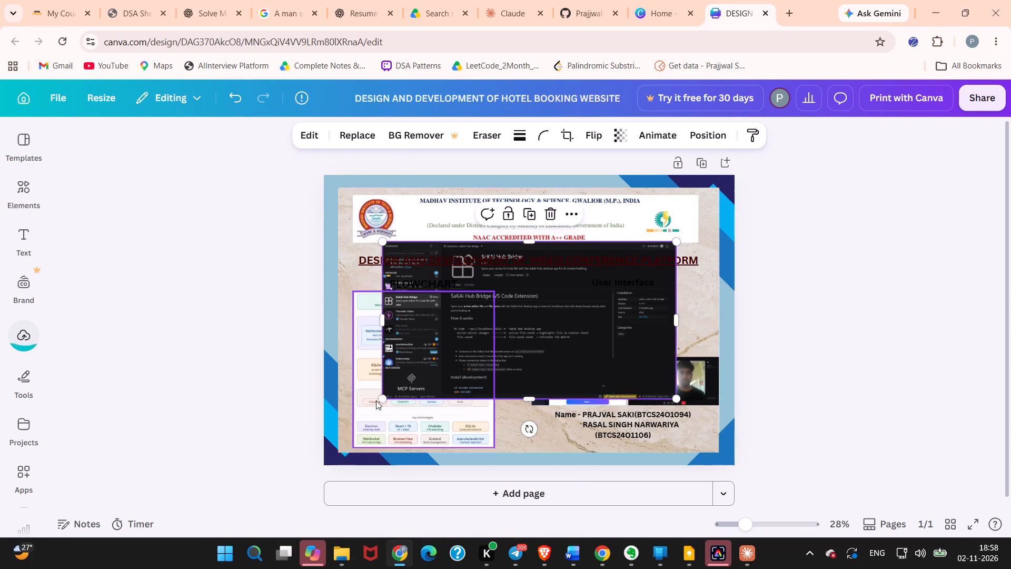
Shrink the VS Code extension image to about half size and place it at the poster's right, overlapping the dashboard screenshot.
{"action": "left_click_drag", "start_coordinate": [384, 399], "coordinate": [549, 350]}
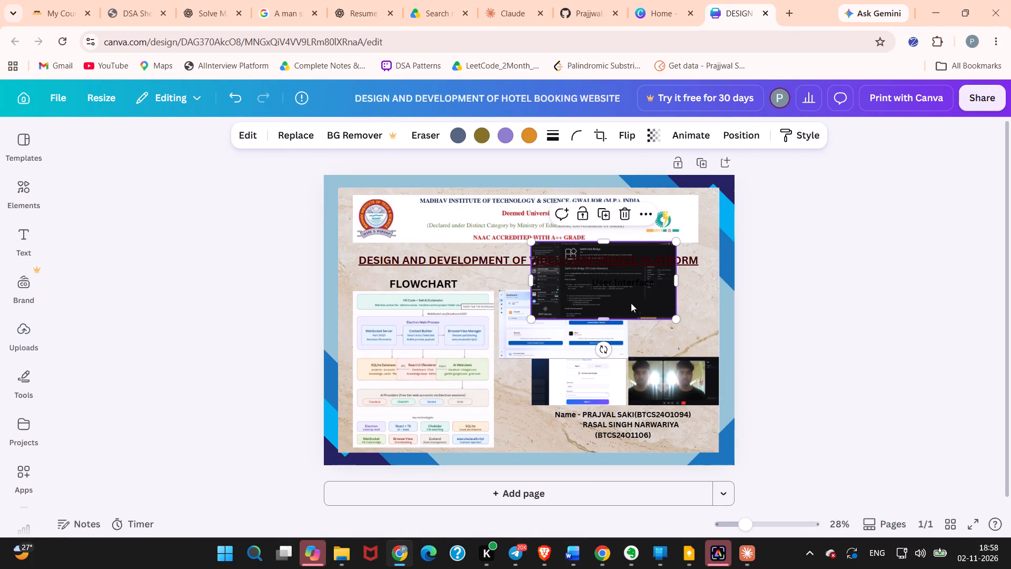
{"action": "left_click_drag", "start_coordinate": [642, 295], "coordinate": [610, 430]}
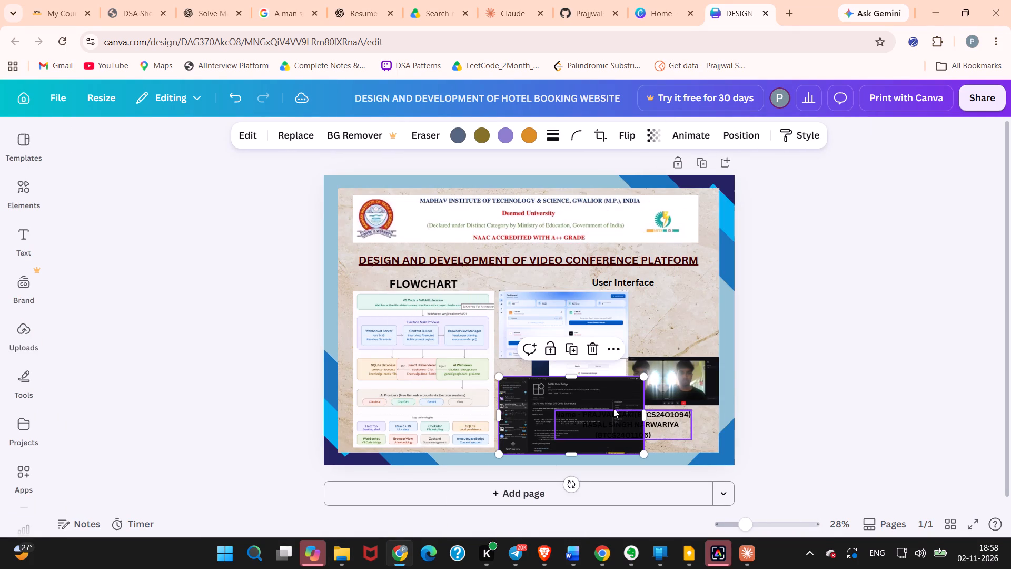
{"action": "left_click_drag", "start_coordinate": [603, 402], "coordinate": [693, 300]}
Delete the old white form screenshot to the left of the video call photo.
{"action": "left_click", "coordinate": [587, 388]}
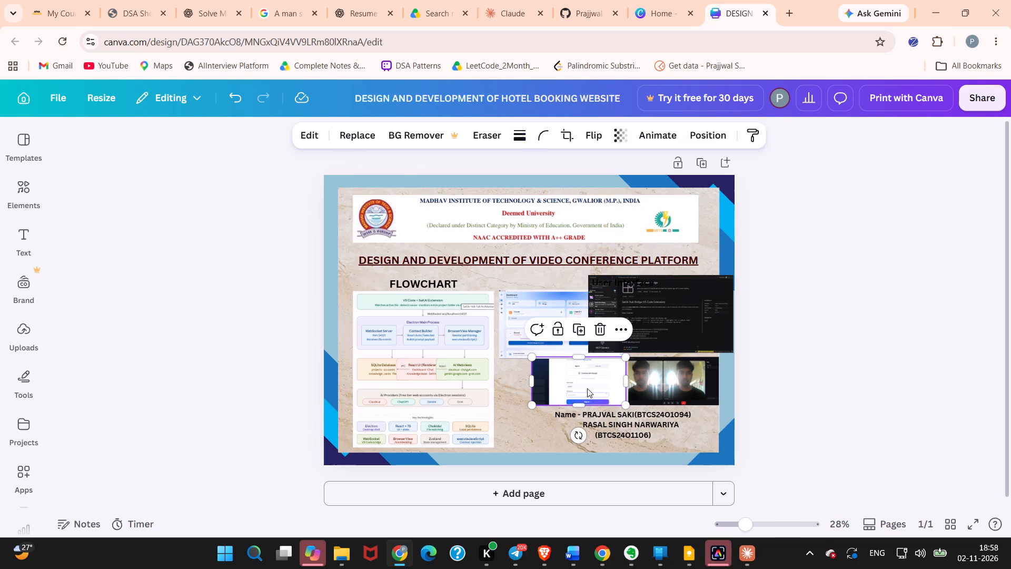
{"action": "key", "text": "BackSpace"}
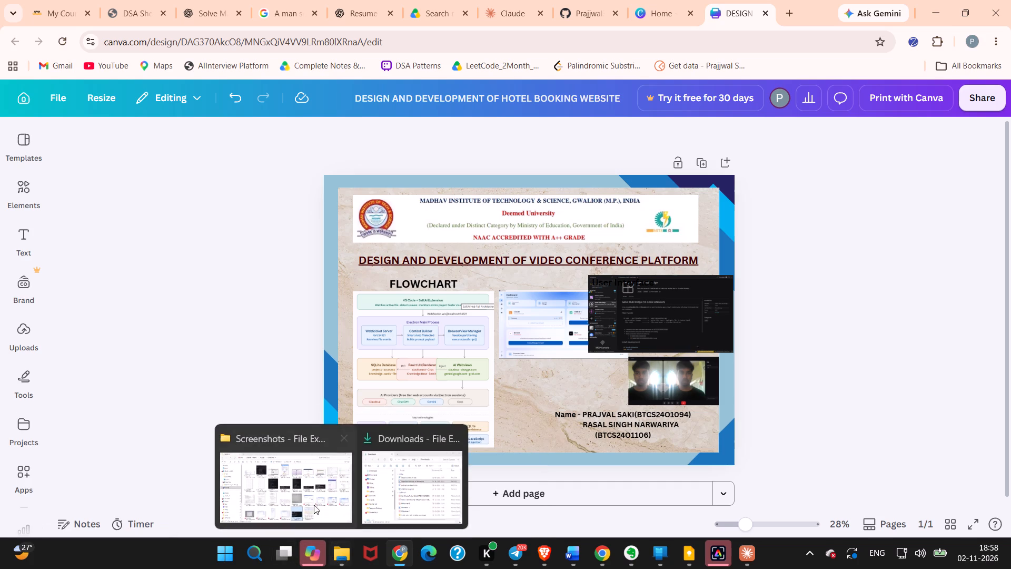
Find and copy the "model work plan" image in the Screenshots folder, and paste it into the Canva poster.
{"action": "left_click", "coordinate": [314, 505]}
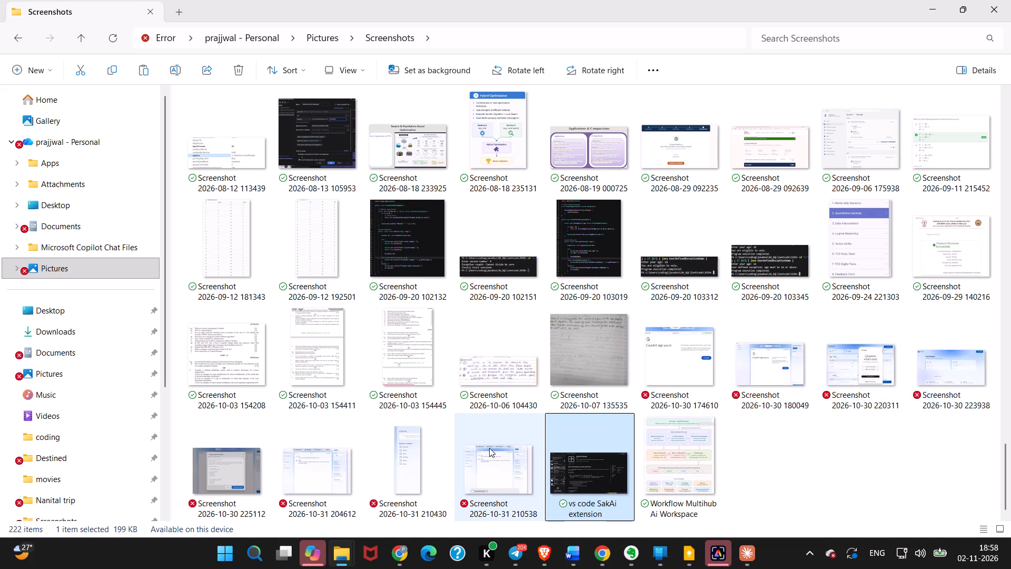
{"action": "scroll", "coordinate": [891, 407], "scroll_direction": "up", "scroll_amount": 7}
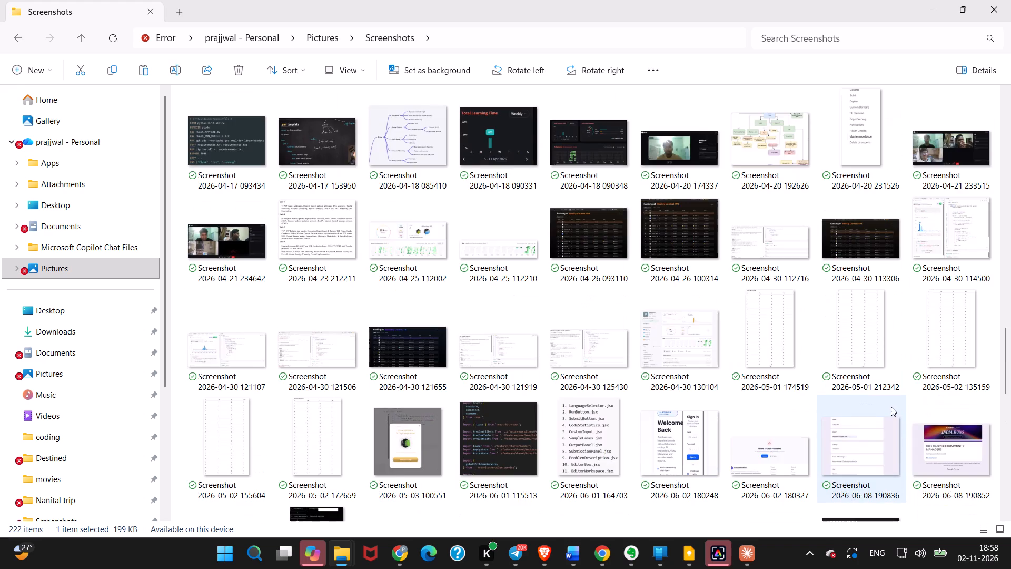
{"action": "scroll", "coordinate": [890, 406], "scroll_direction": "up", "scroll_amount": 15}
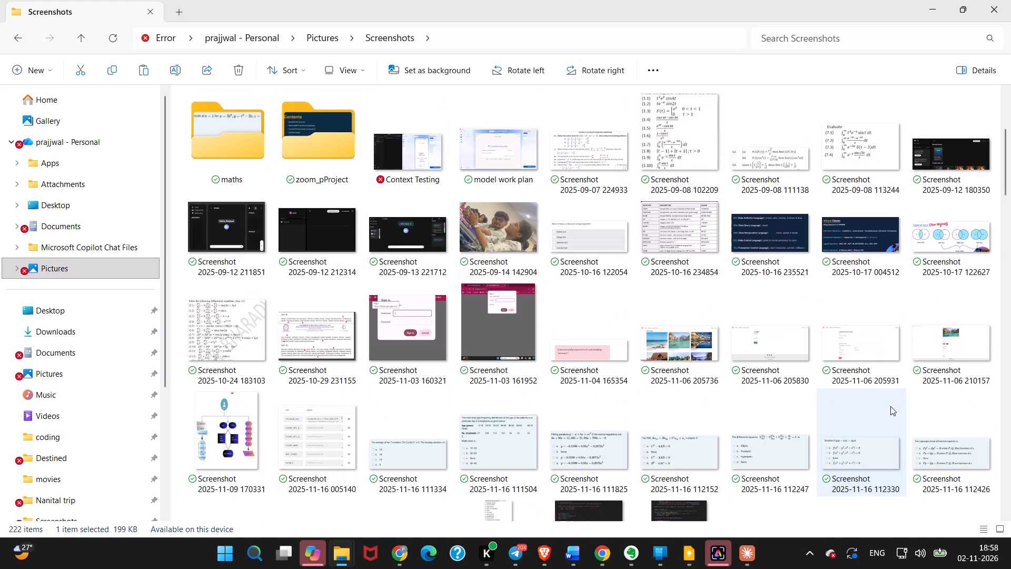
{"action": "scroll", "coordinate": [890, 406], "scroll_direction": "up", "scroll_amount": 5}
{"action": "scroll", "coordinate": [859, 427], "scroll_direction": "down", "scroll_amount": 1}
{"action": "scroll", "coordinate": [859, 428], "scroll_direction": "up", "scroll_amount": 3}
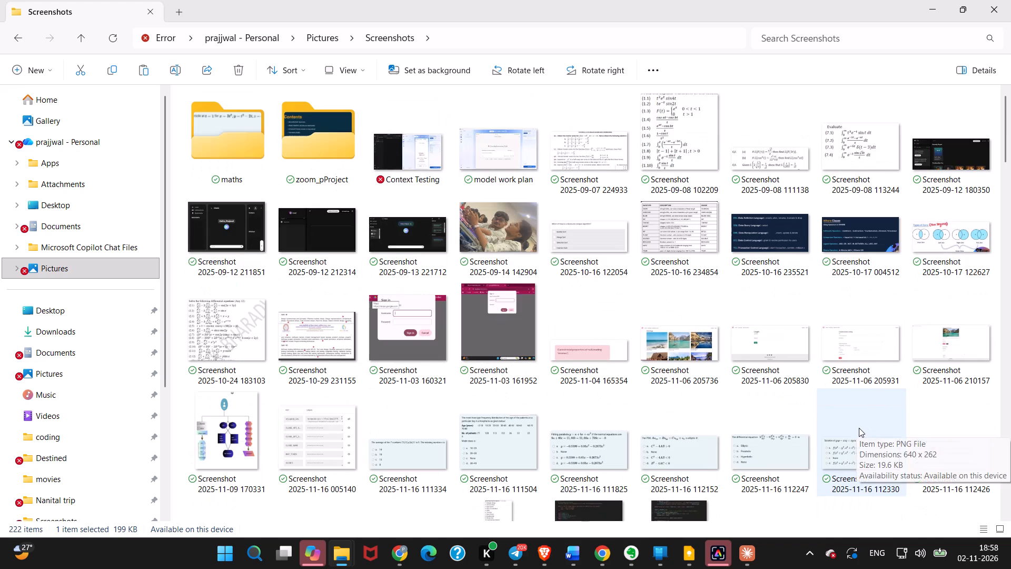
{"action": "left_click", "coordinate": [515, 148]}
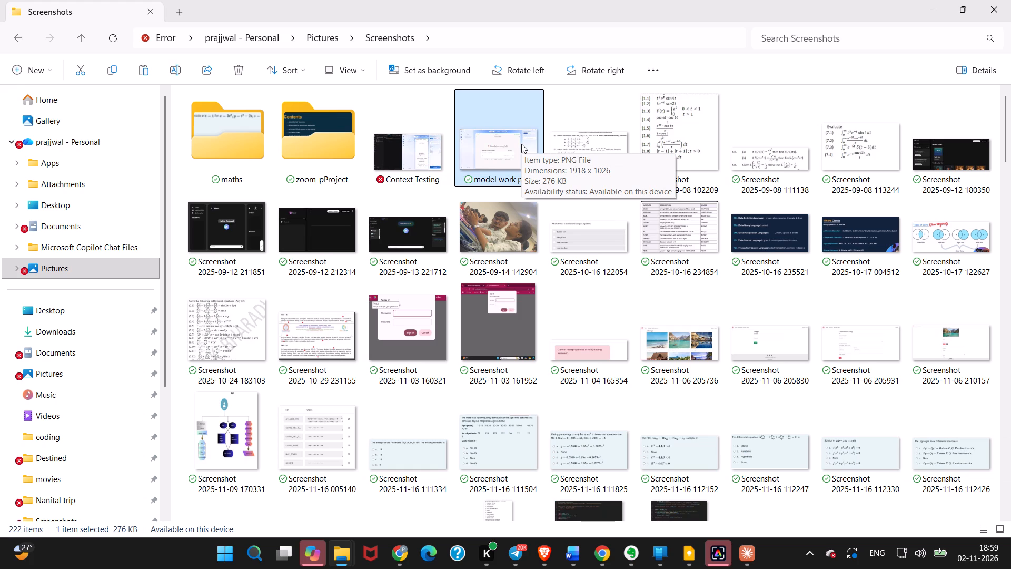
{"action": "right_click", "coordinate": [487, 144]}
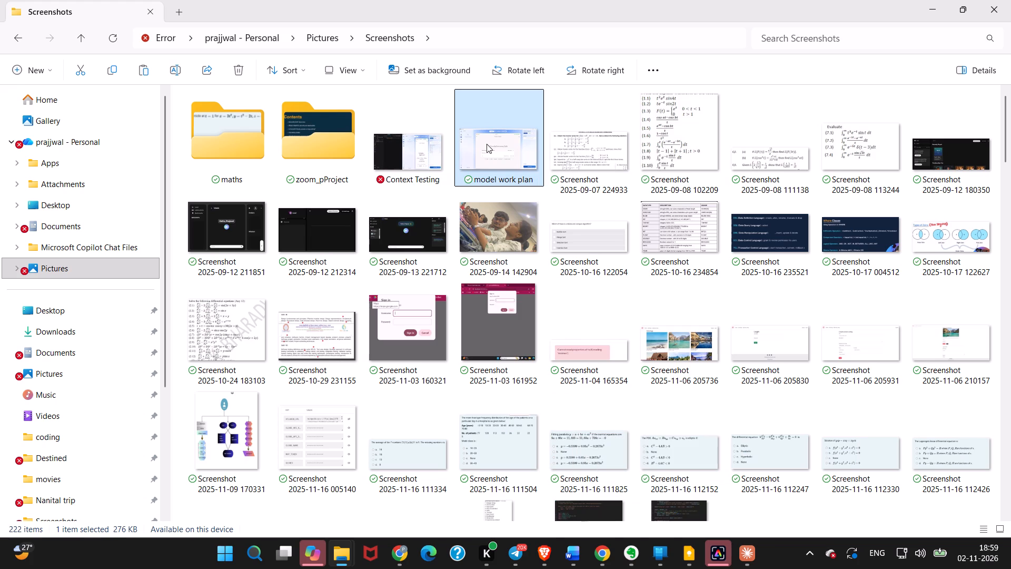
{"action": "left_click", "coordinate": [557, 8]}
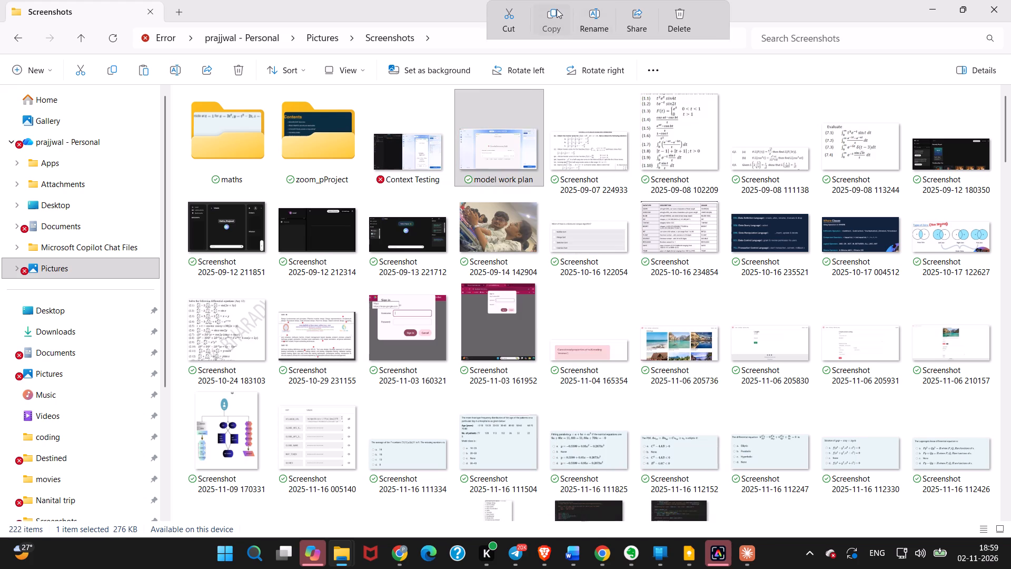
{"action": "left_click", "coordinate": [941, 13]}
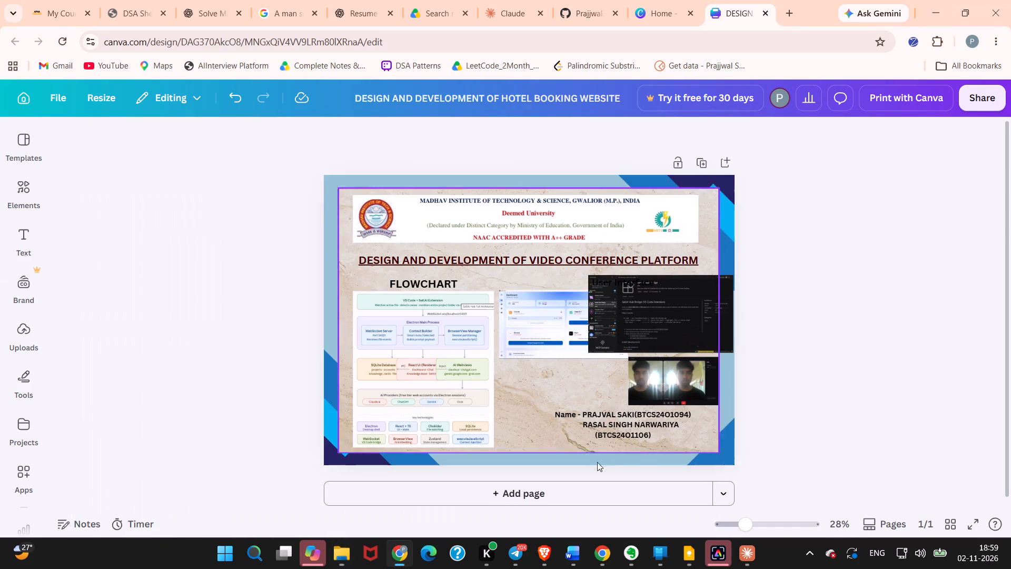
{"action": "key", "text": "ctrl+v"}
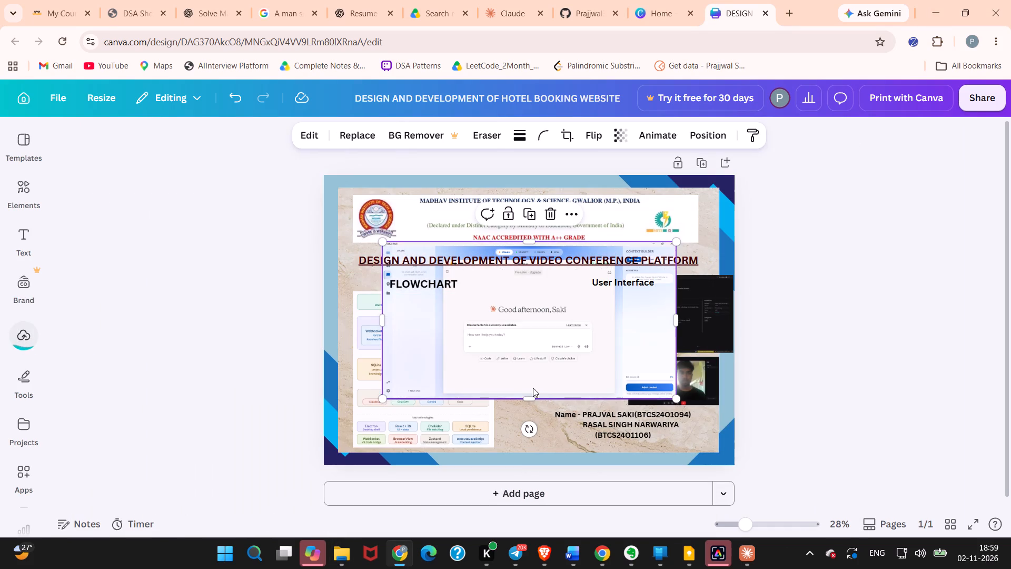
Shrink the pasted model work plan image to about the dashboard screenshot's width and position it directly below that screenshot.
{"action": "left_click_drag", "start_coordinate": [380, 399], "coordinate": [501, 371]}
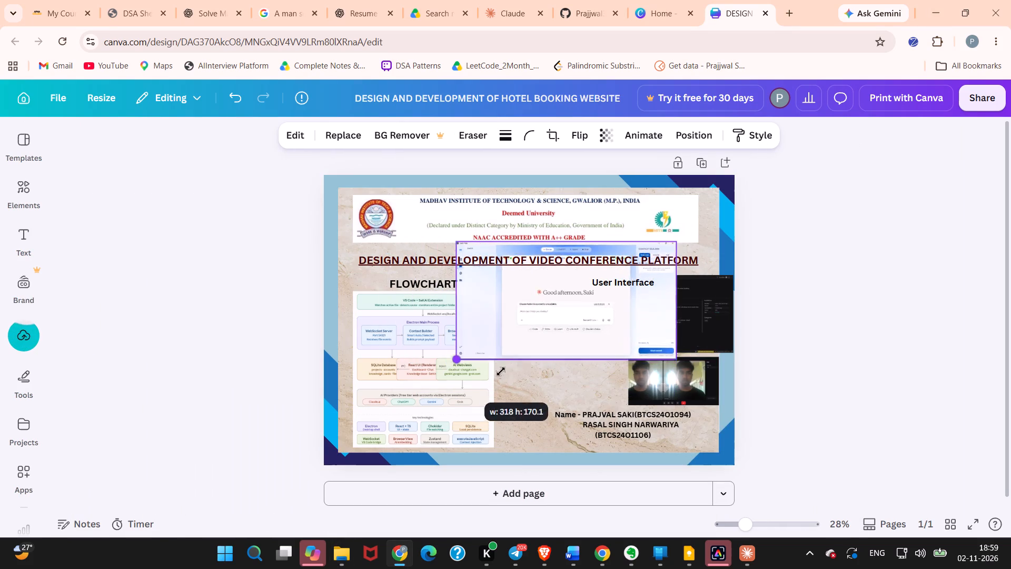
{"action": "left_click_drag", "start_coordinate": [501, 371], "coordinate": [531, 360]}
{"action": "left_click_drag", "start_coordinate": [602, 303], "coordinate": [582, 383]}
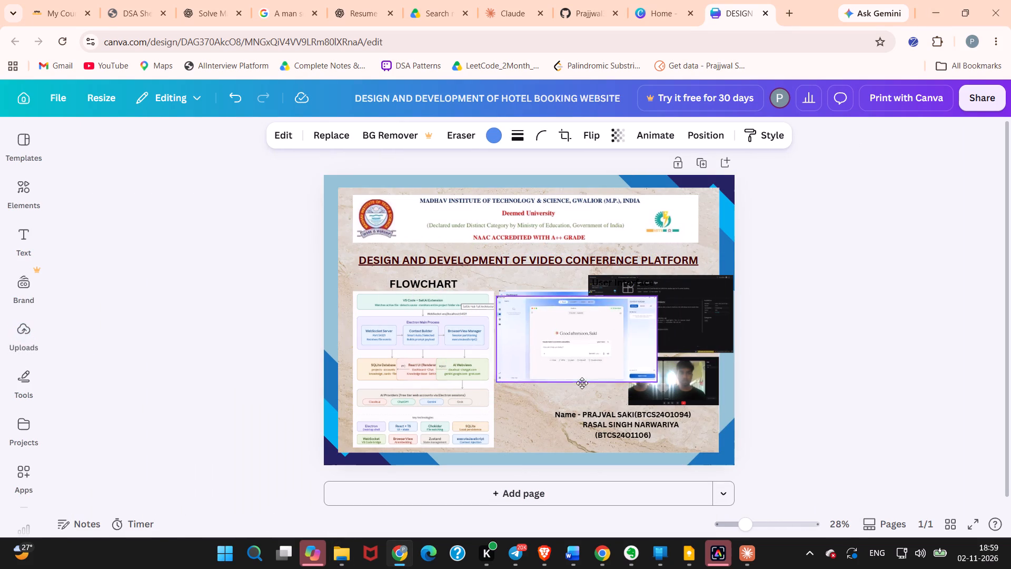
{"action": "left_click_drag", "start_coordinate": [582, 383], "coordinate": [588, 424]}
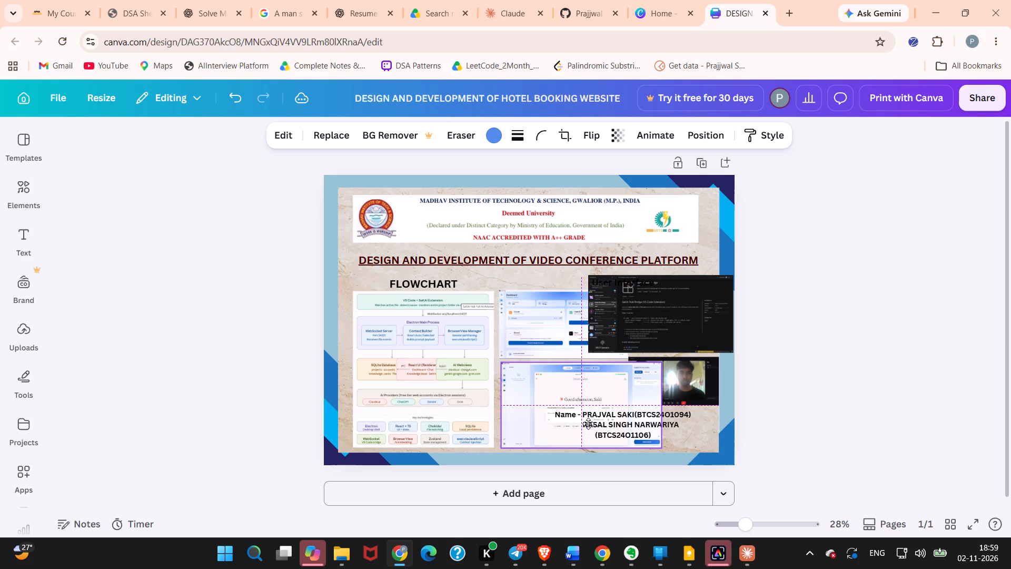
{"action": "left_click_drag", "start_coordinate": [588, 424], "coordinate": [588, 423]}
{"action": "left_click_drag", "start_coordinate": [660, 406], "coordinate": [622, 407]}
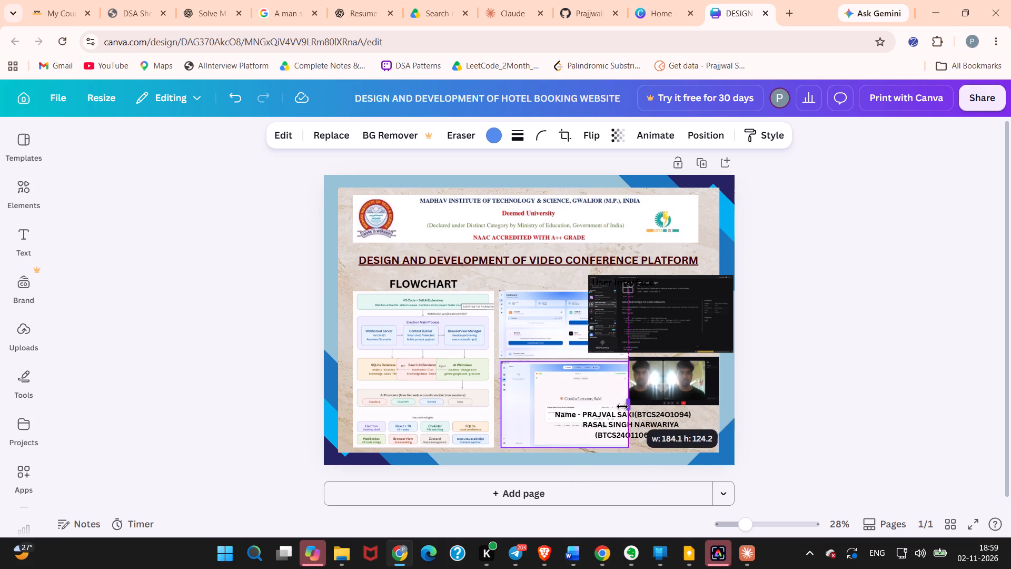
{"action": "left_click_drag", "start_coordinate": [622, 407], "coordinate": [641, 414]}
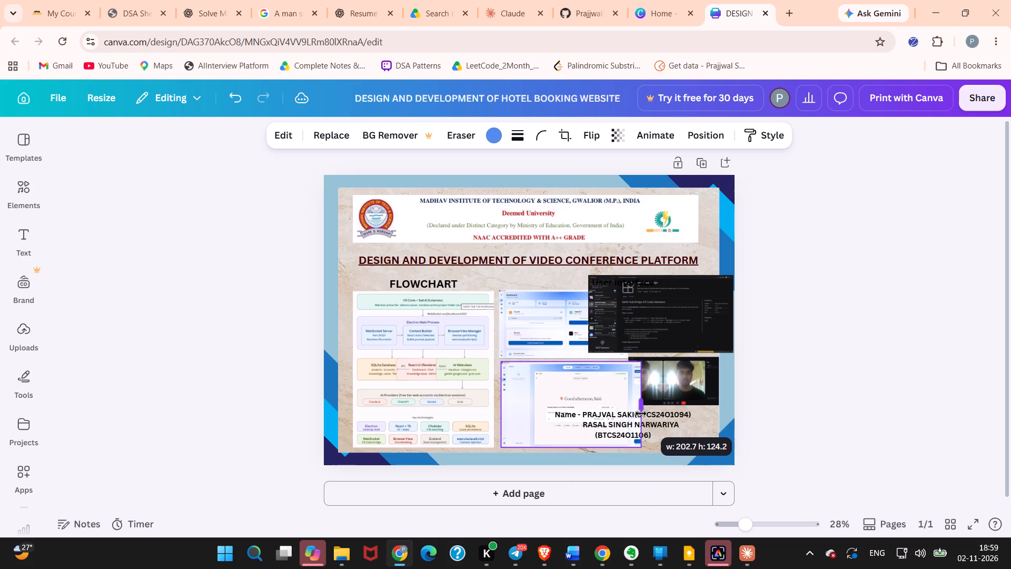
{"action": "left_click_drag", "start_coordinate": [641, 414], "coordinate": [666, 420]}
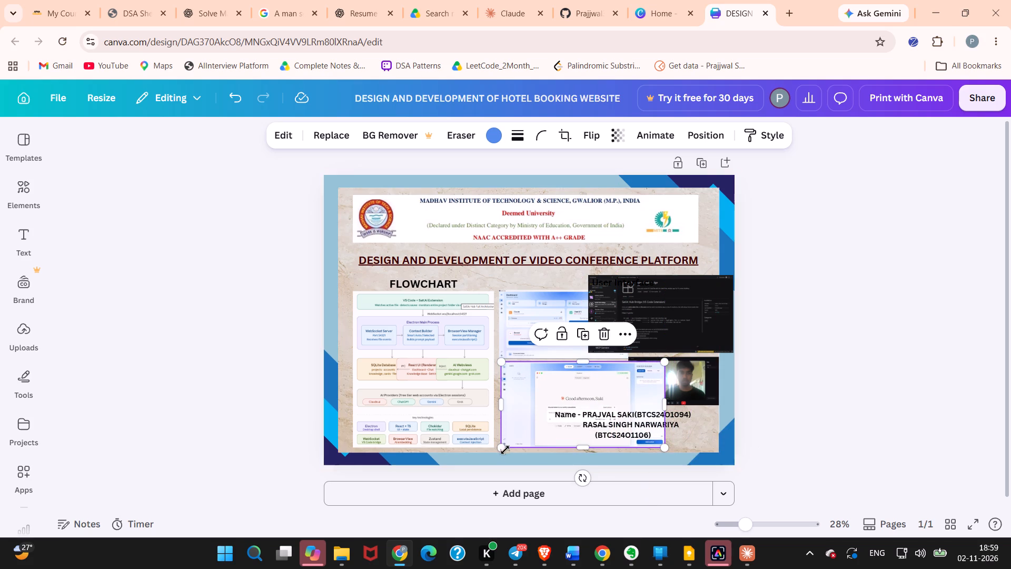
{"action": "left_click_drag", "start_coordinate": [505, 448], "coordinate": [538, 427]}
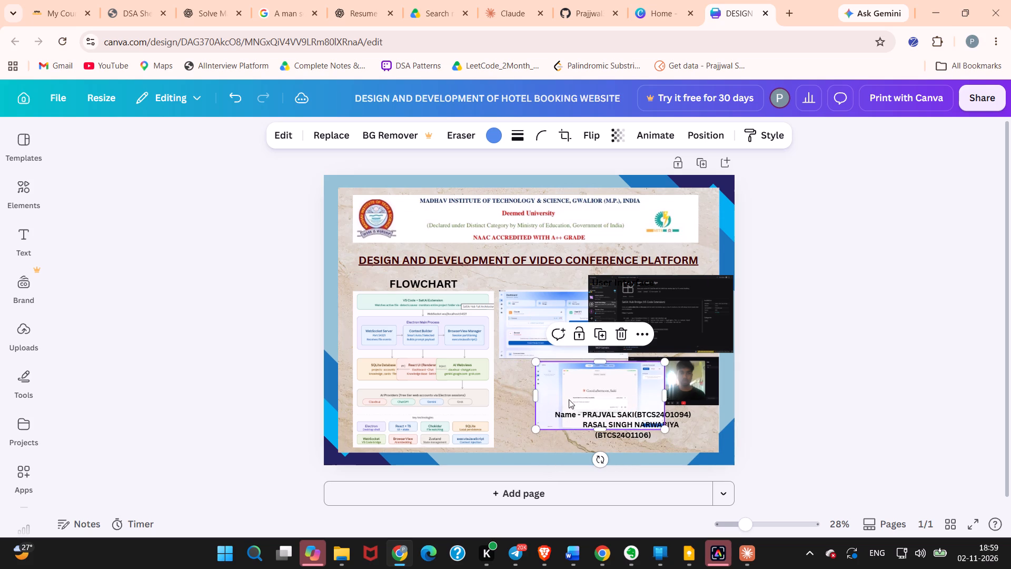
{"action": "left_click_drag", "start_coordinate": [574, 392], "coordinate": [539, 400]}
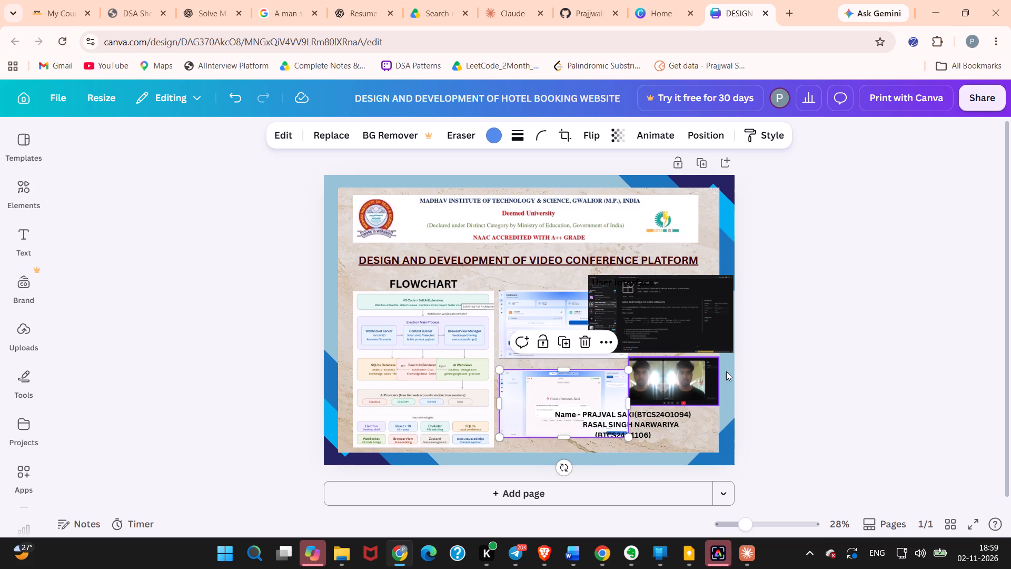
Delete the old video call photo beside the model work plan image on the poster.
{"action": "left_click", "coordinate": [692, 374]}
{"action": "key", "text": "BackSpace"}
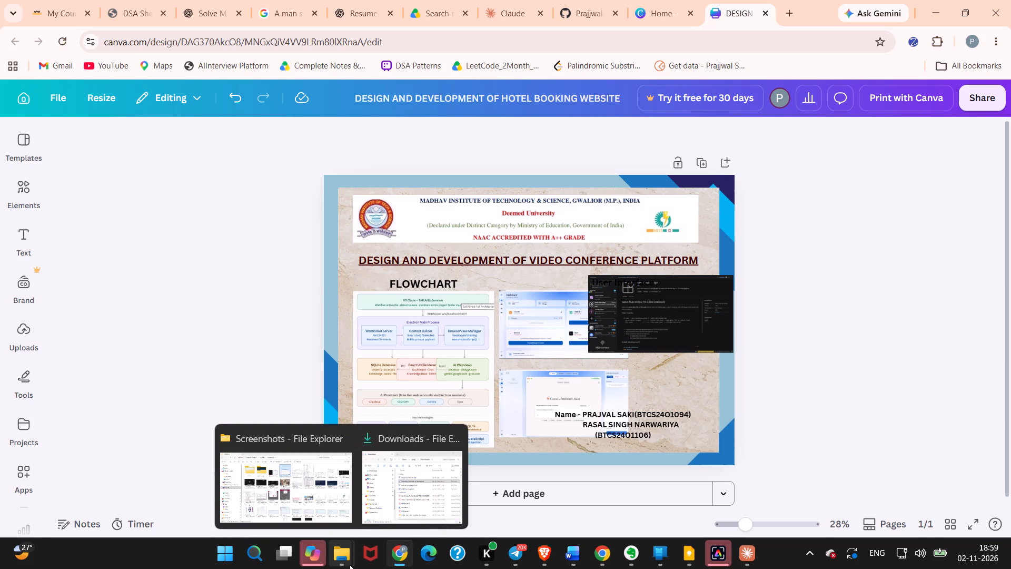
Look through the Screenshots folder for another SaKAi Hub interface image to put on the poster.
{"action": "left_click", "coordinate": [324, 496]}
{"action": "scroll", "coordinate": [607, 337], "scroll_direction": "down", "scroll_amount": 4}
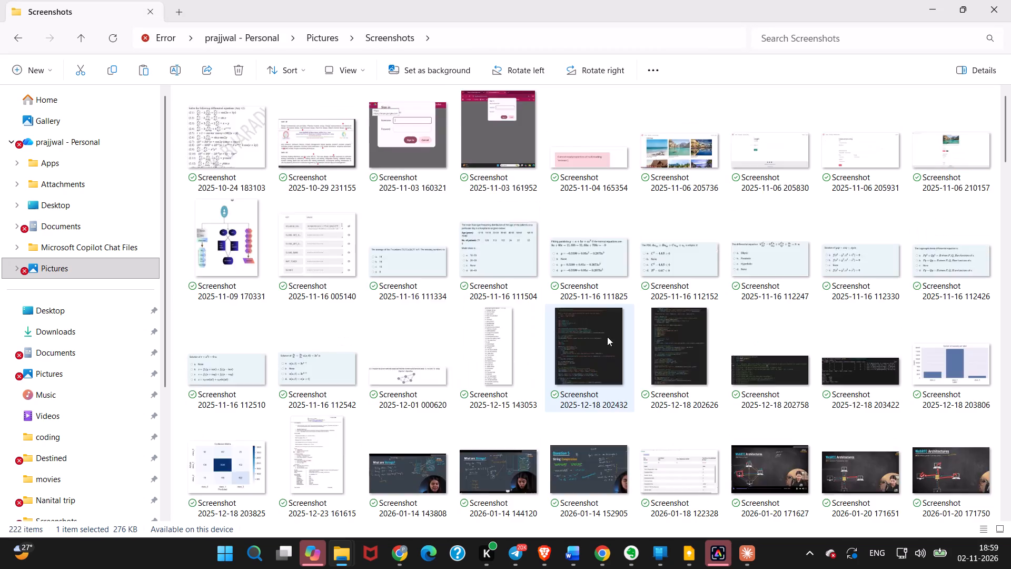
{"action": "scroll", "coordinate": [607, 337], "scroll_direction": "down", "scroll_amount": 13}
{"action": "scroll", "coordinate": [295, 368], "scroll_direction": "down", "scroll_amount": 1}
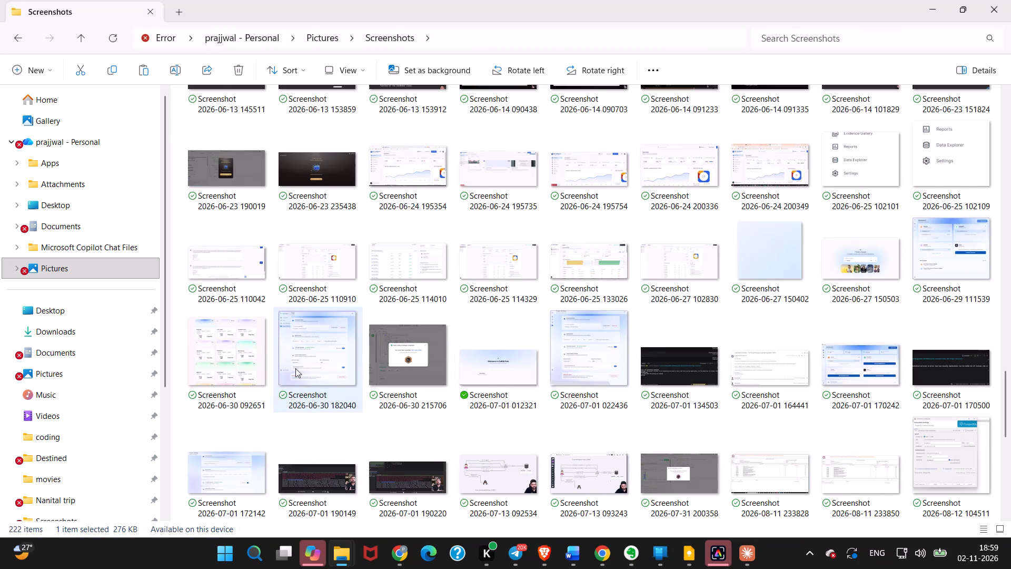
{"action": "scroll", "coordinate": [597, 400], "scroll_direction": "up", "scroll_amount": 20}
{"action": "scroll", "coordinate": [595, 397], "scroll_direction": "up", "scroll_amount": 6}
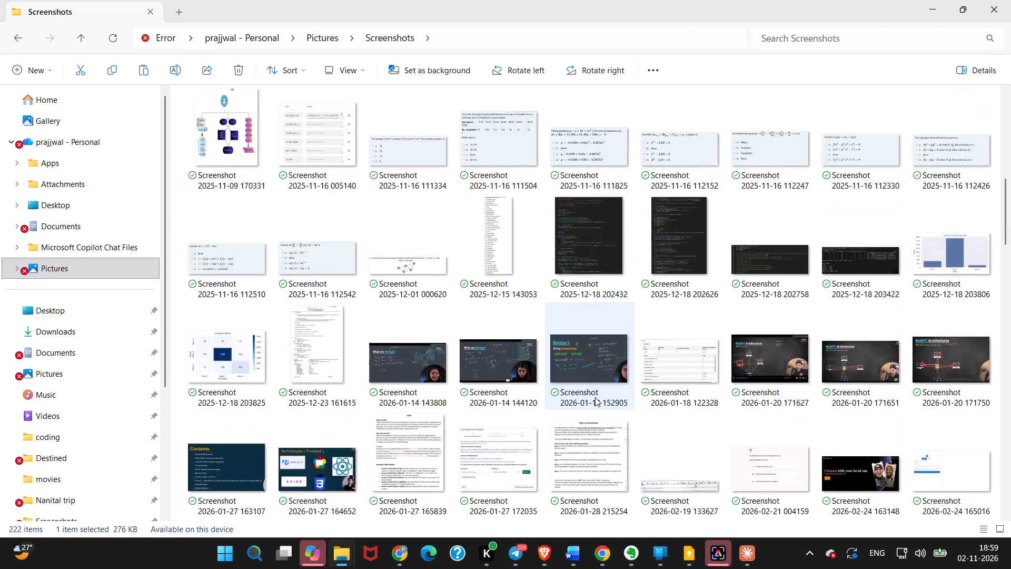
{"action": "scroll", "coordinate": [595, 397], "scroll_direction": "up", "scroll_amount": 11}
{"action": "scroll", "coordinate": [594, 397], "scroll_direction": "down", "scroll_amount": 16}
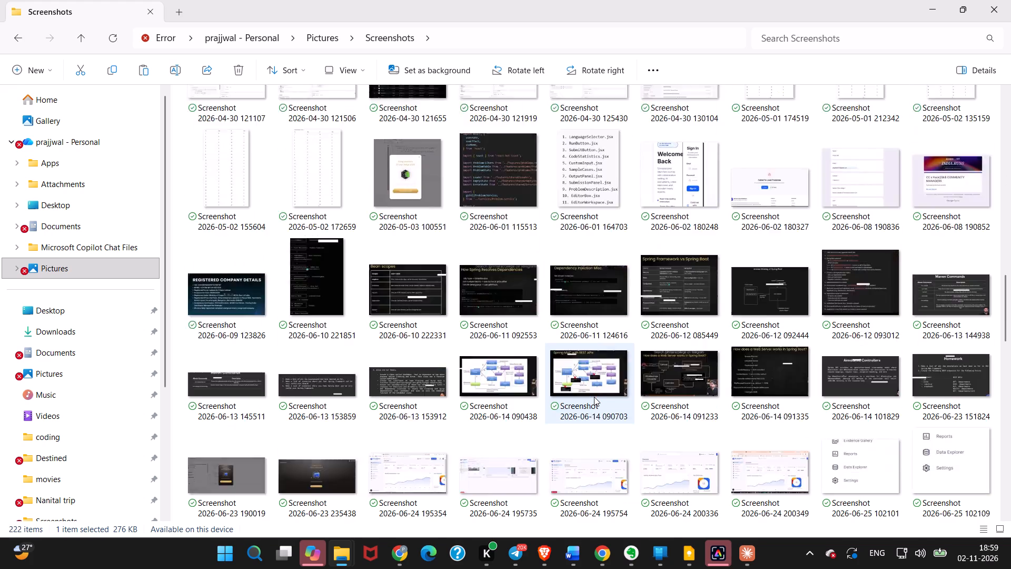
{"action": "scroll", "coordinate": [594, 397], "scroll_direction": "down", "scroll_amount": 3}
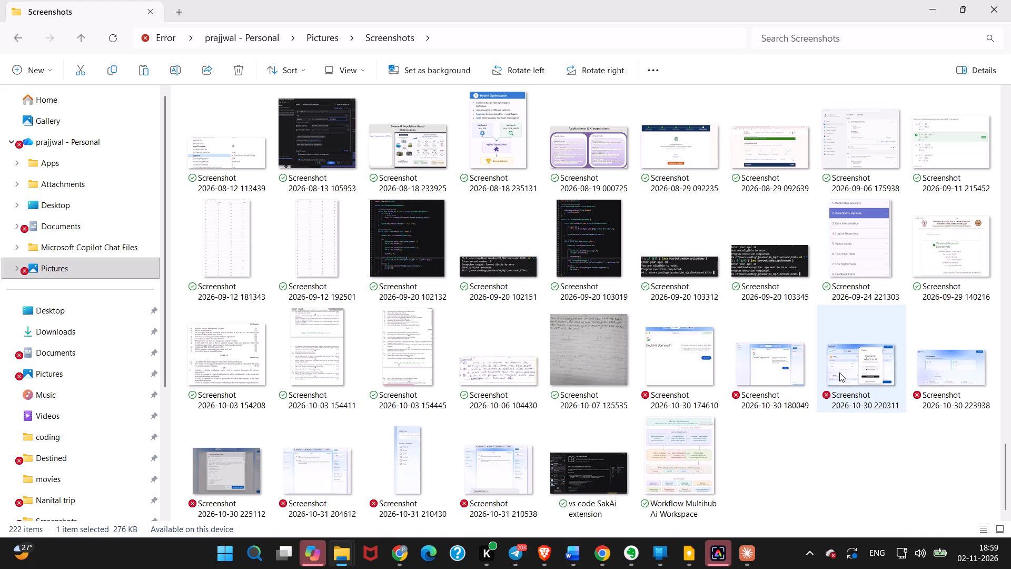
{"action": "scroll", "coordinate": [839, 372], "scroll_direction": "up", "scroll_amount": 2}
{"action": "scroll", "coordinate": [839, 372], "scroll_direction": "down", "scroll_amount": 5}
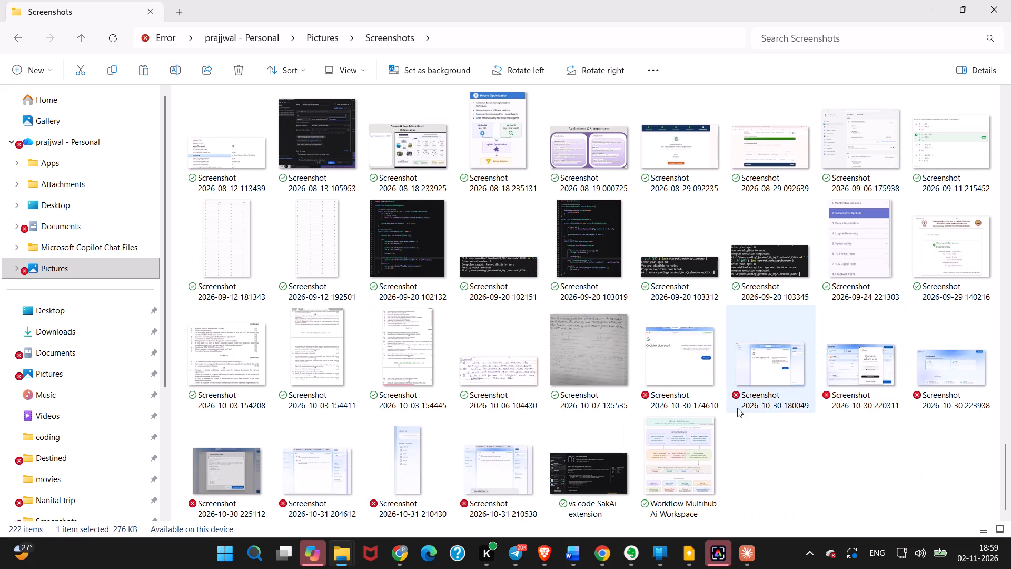
{"action": "scroll", "coordinate": [712, 437], "scroll_direction": "up", "scroll_amount": 1}
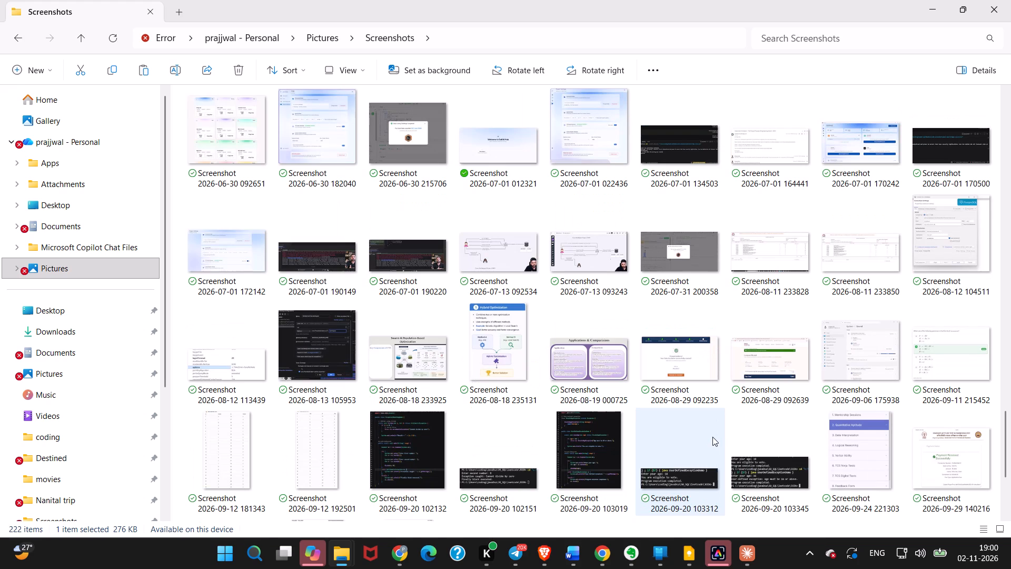
{"action": "scroll", "coordinate": [712, 437], "scroll_direction": "up", "scroll_amount": 1}
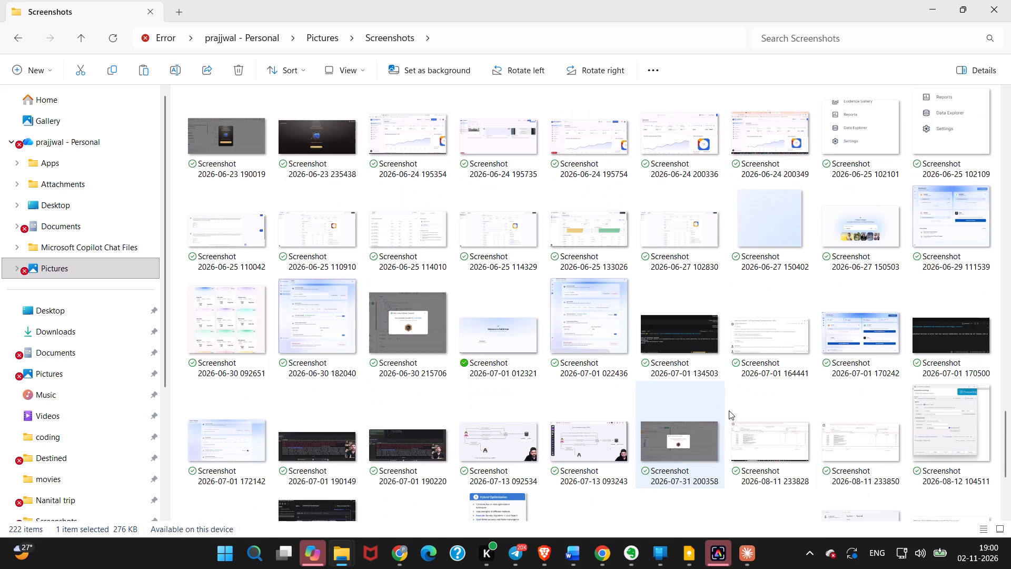
{"action": "scroll", "coordinate": [771, 349], "scroll_direction": "up", "scroll_amount": 6}
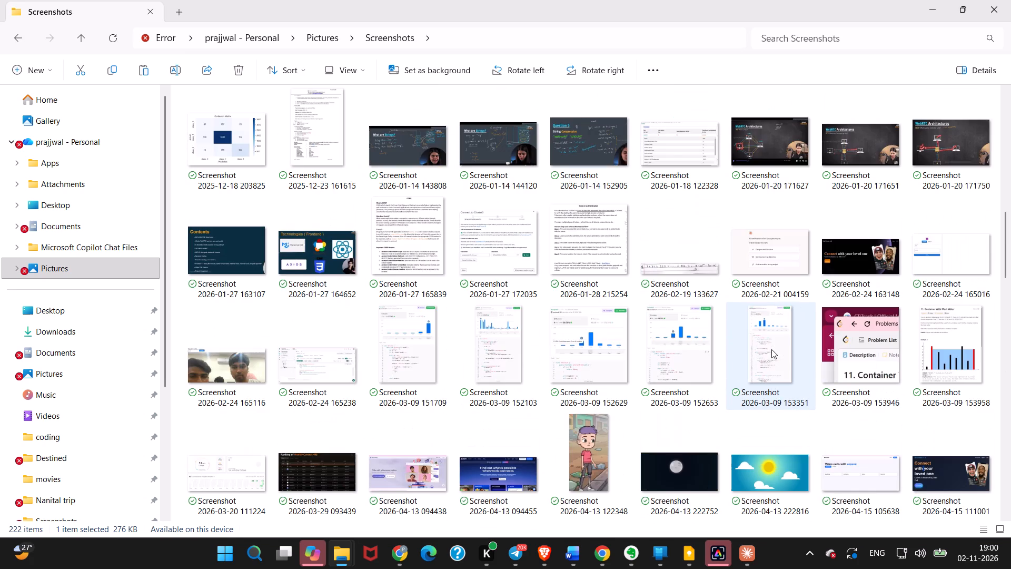
{"action": "scroll", "coordinate": [771, 349], "scroll_direction": "down", "scroll_amount": 2}
{"action": "scroll", "coordinate": [771, 349], "scroll_direction": "up", "scroll_amount": 3}
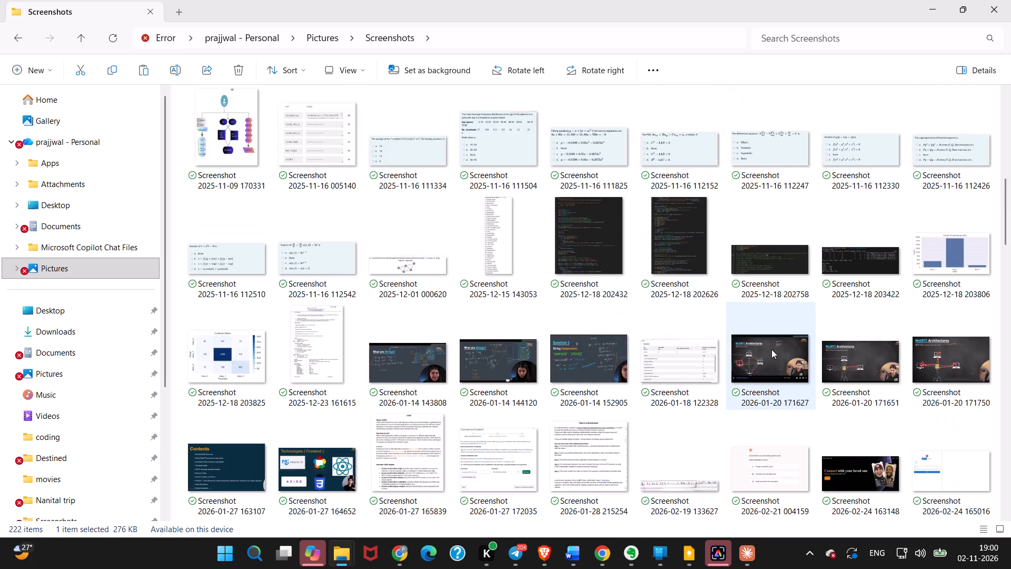
{"action": "scroll", "coordinate": [771, 349], "scroll_direction": "up", "scroll_amount": 7}
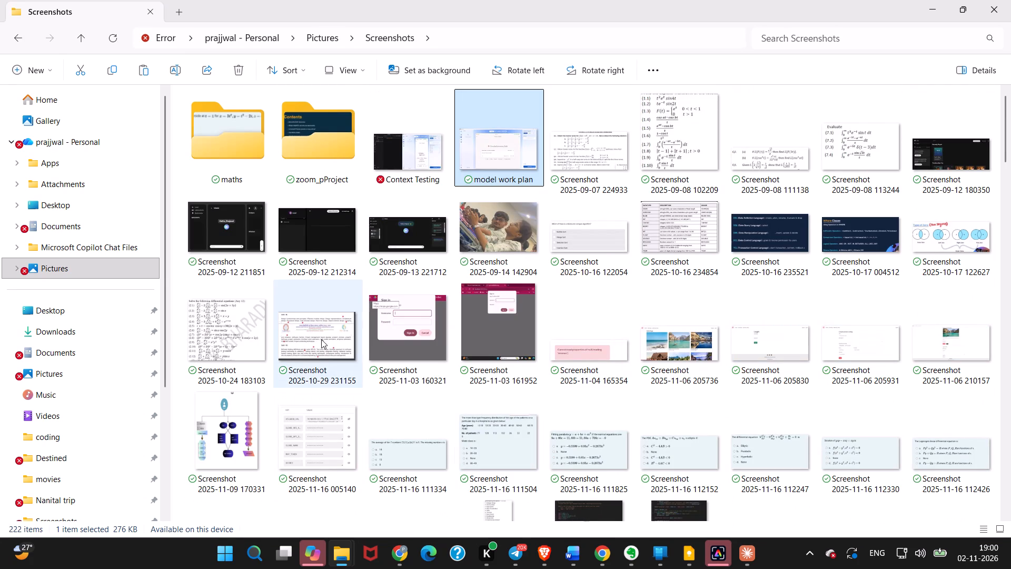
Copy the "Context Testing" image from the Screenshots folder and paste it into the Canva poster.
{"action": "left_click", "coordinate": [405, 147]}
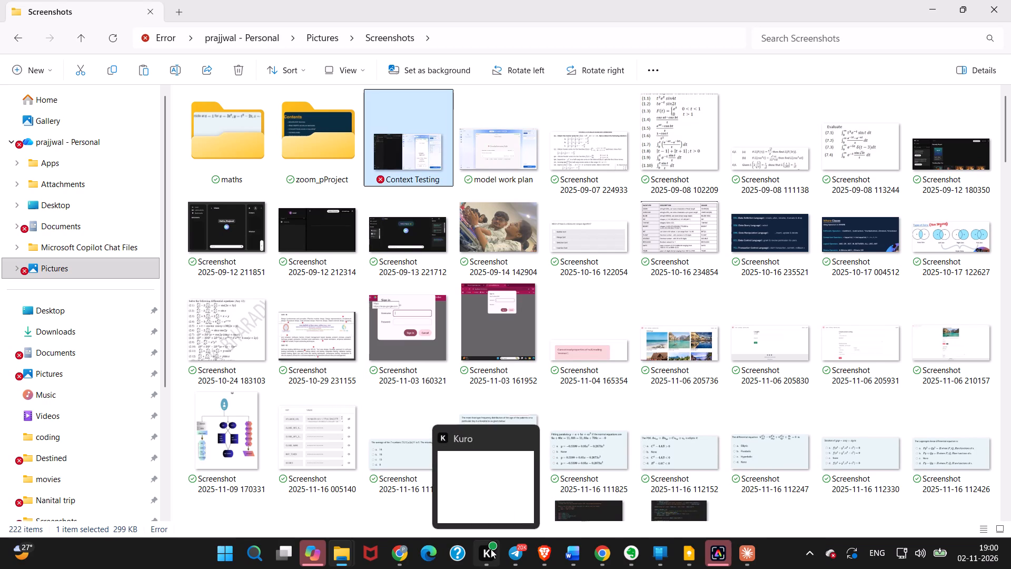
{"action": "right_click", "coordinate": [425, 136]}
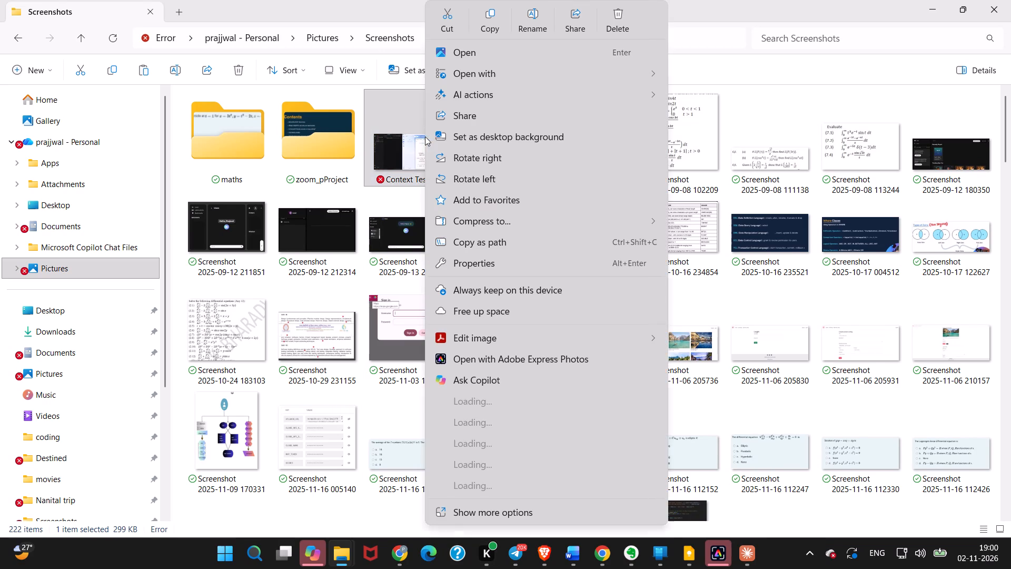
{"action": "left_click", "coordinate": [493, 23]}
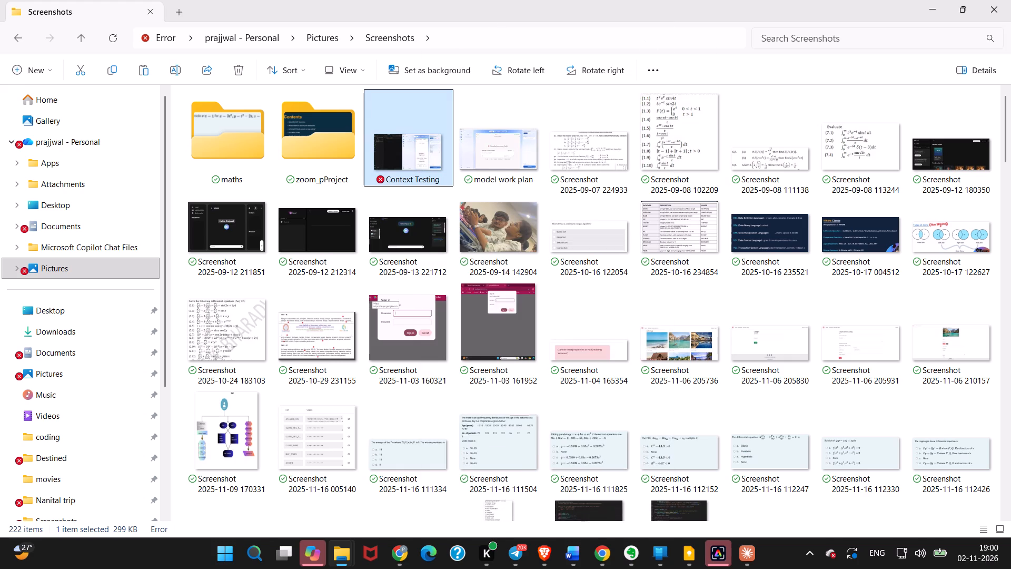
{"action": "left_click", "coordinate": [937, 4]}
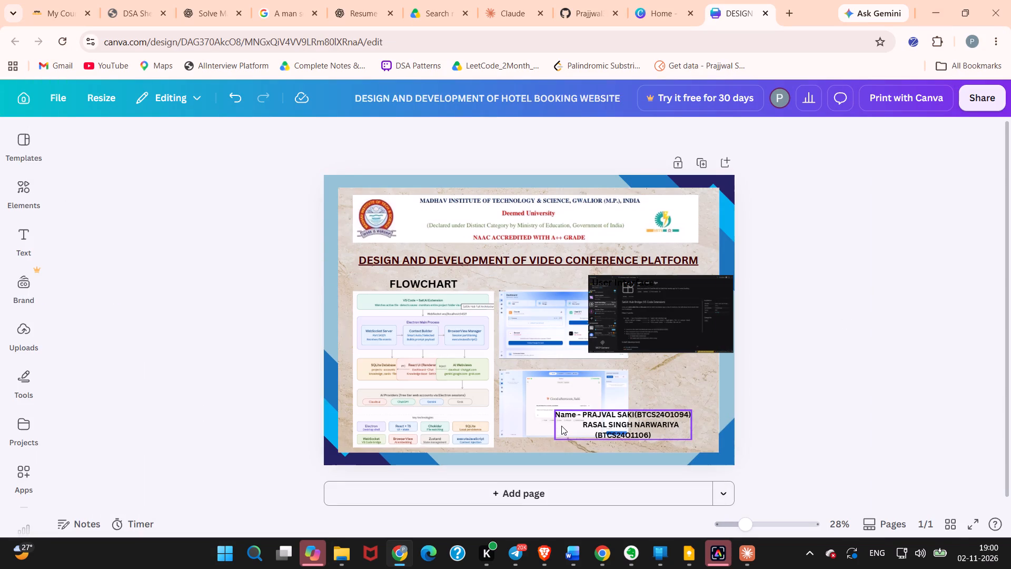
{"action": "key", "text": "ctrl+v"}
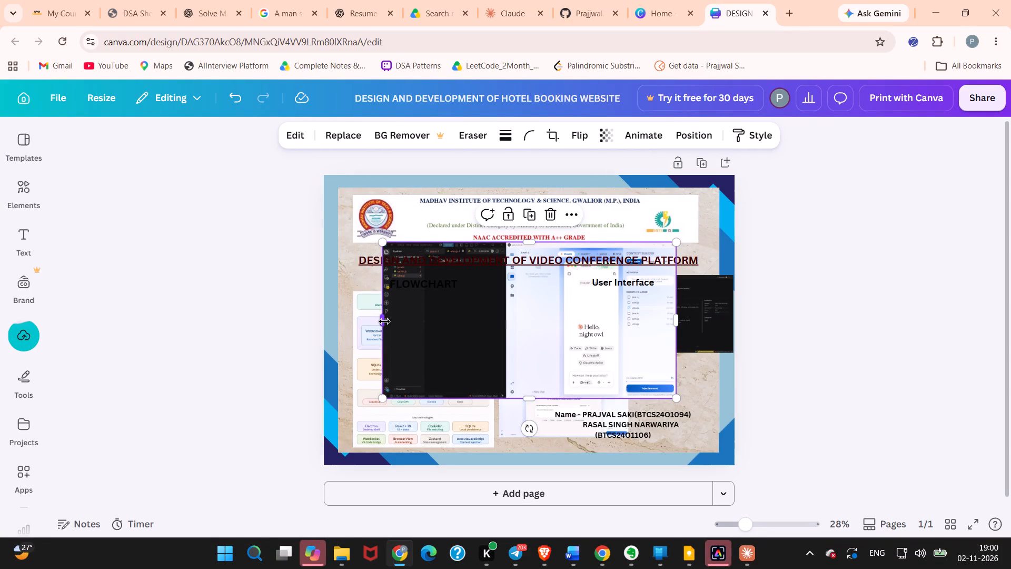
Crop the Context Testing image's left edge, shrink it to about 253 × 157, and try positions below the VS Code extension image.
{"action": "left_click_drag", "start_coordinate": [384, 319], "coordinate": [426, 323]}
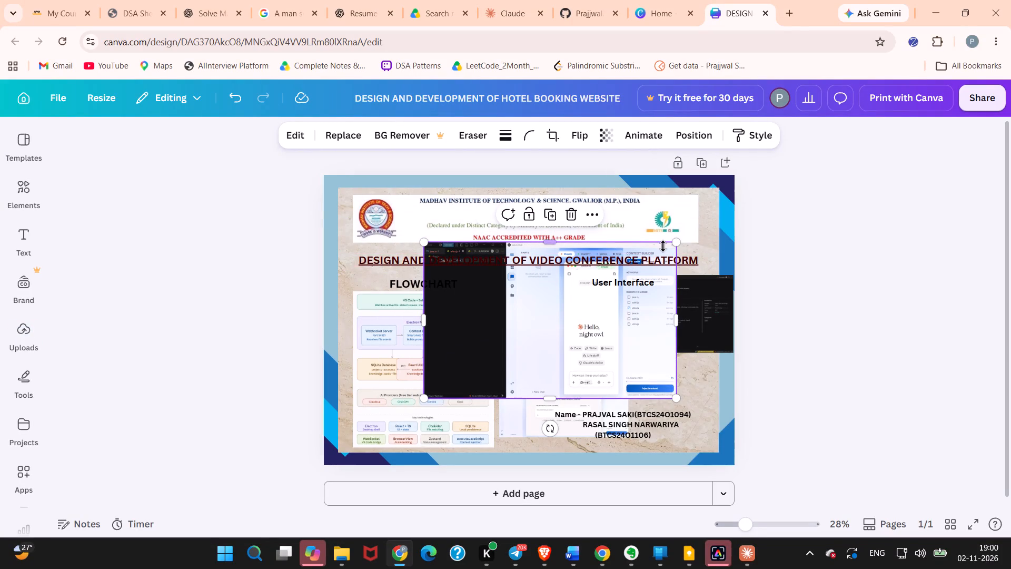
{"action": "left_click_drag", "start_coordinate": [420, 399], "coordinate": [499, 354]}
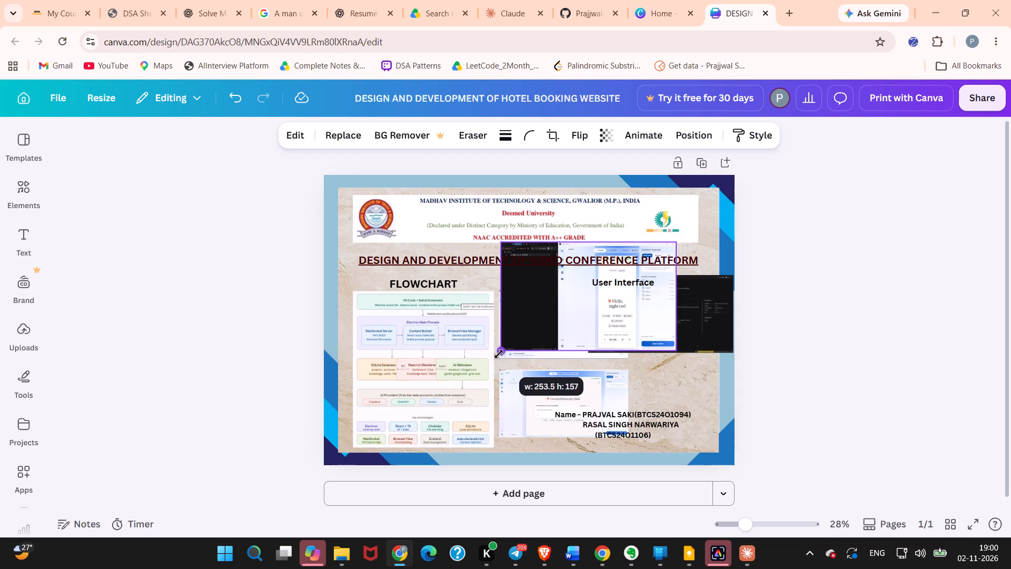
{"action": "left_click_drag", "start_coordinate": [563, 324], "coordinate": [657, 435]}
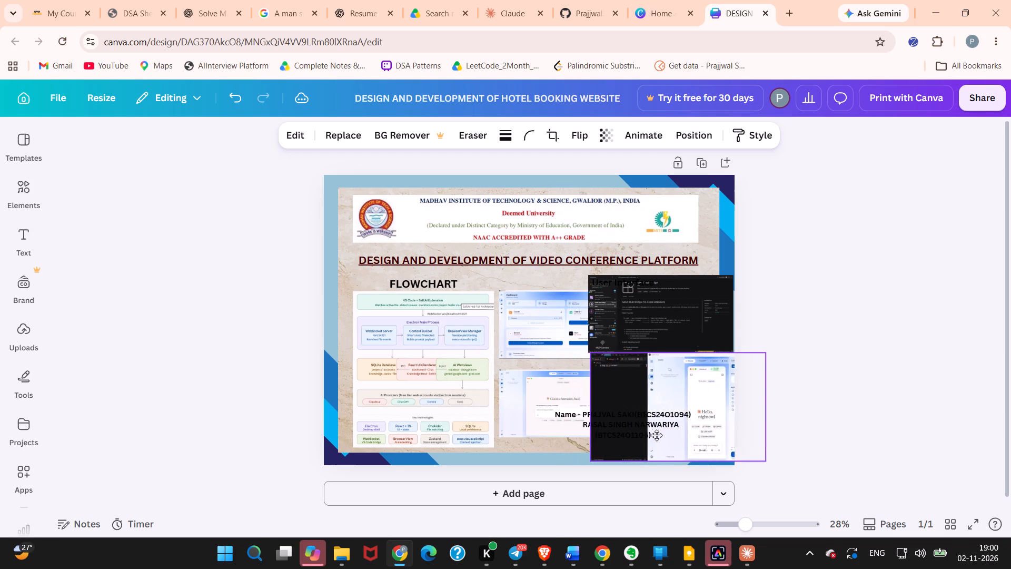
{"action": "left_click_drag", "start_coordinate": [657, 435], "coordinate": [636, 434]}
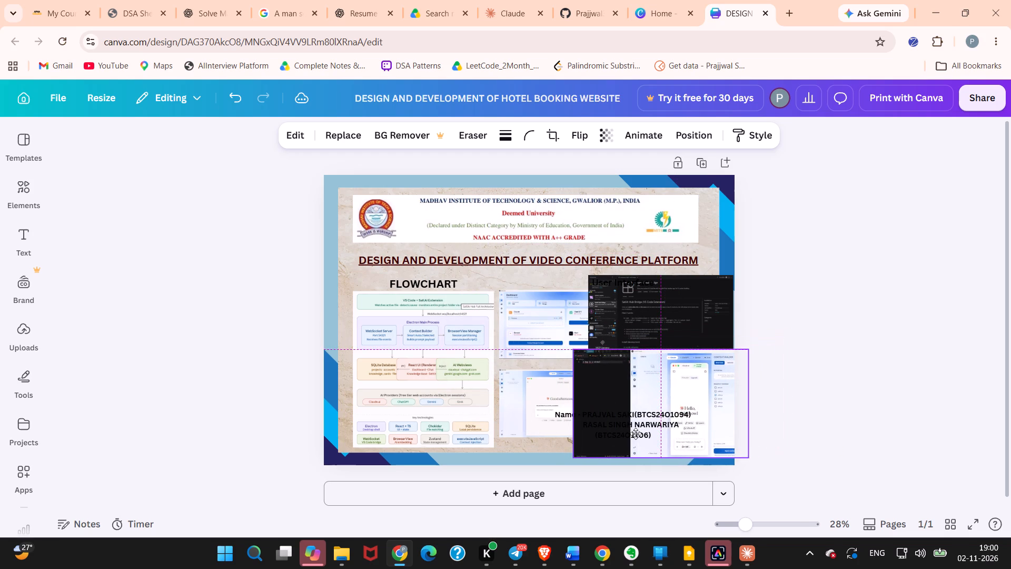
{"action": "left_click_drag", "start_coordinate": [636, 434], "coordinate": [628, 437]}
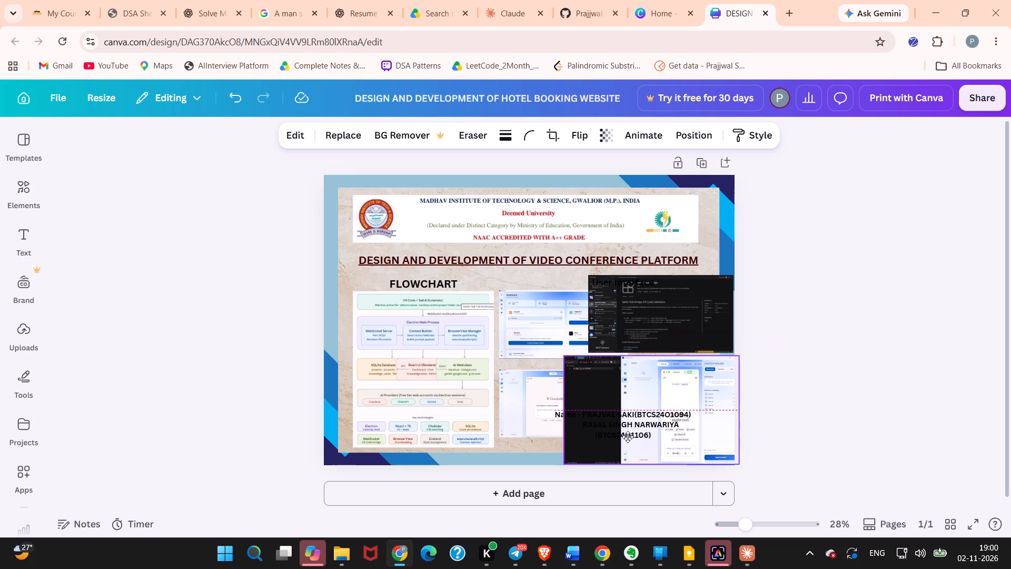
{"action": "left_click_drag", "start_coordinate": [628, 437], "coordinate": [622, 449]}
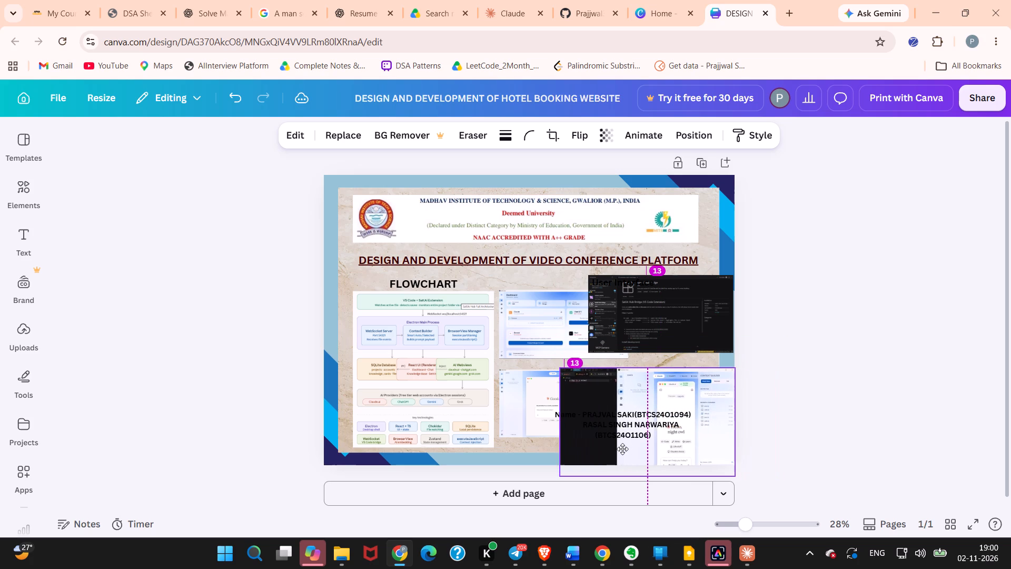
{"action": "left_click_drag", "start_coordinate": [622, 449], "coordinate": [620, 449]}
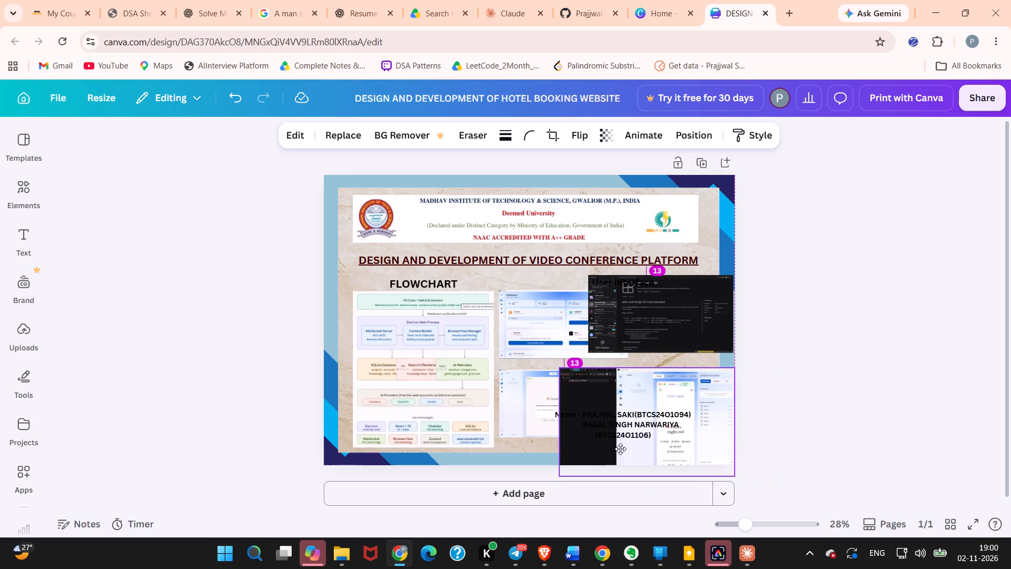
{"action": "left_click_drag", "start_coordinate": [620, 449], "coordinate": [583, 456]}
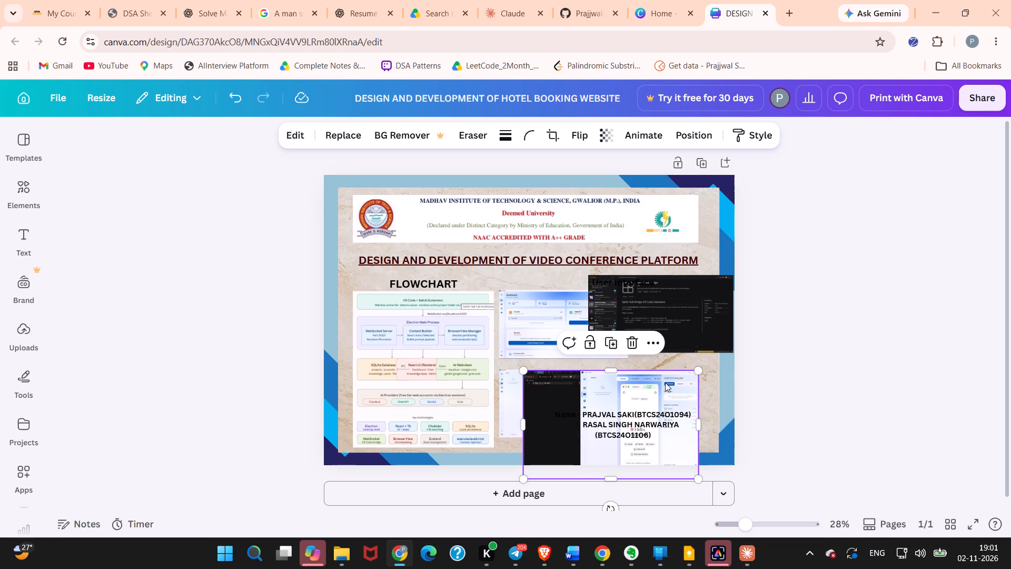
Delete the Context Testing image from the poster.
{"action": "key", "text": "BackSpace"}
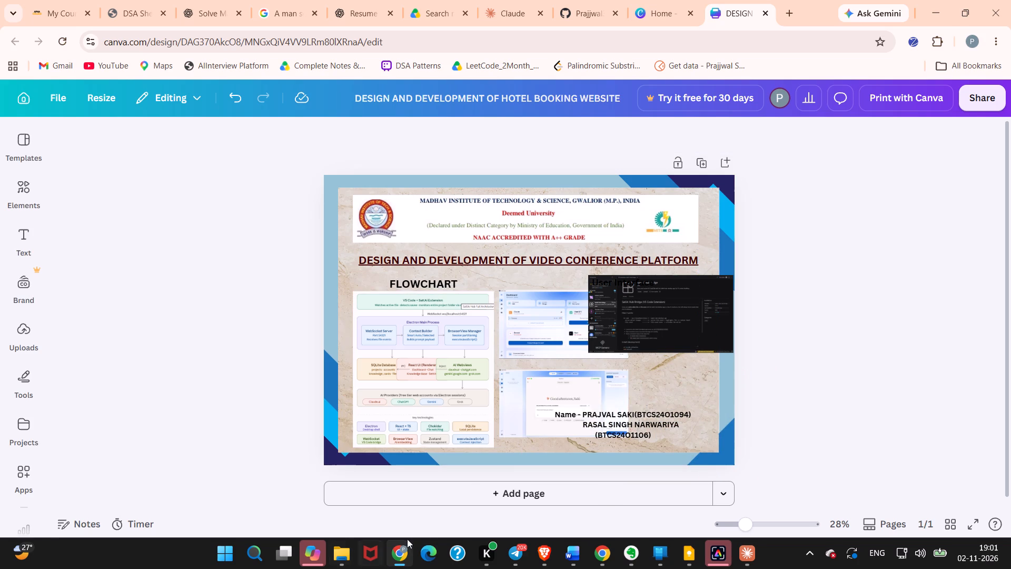
{"action": "left_click", "coordinate": [400, 507]}
{"action": "left_click", "coordinate": [344, 557]}
{"action": "left_click", "coordinate": [255, 478]}
{"action": "scroll", "coordinate": [393, 350], "scroll_direction": "down", "scroll_amount": 10}
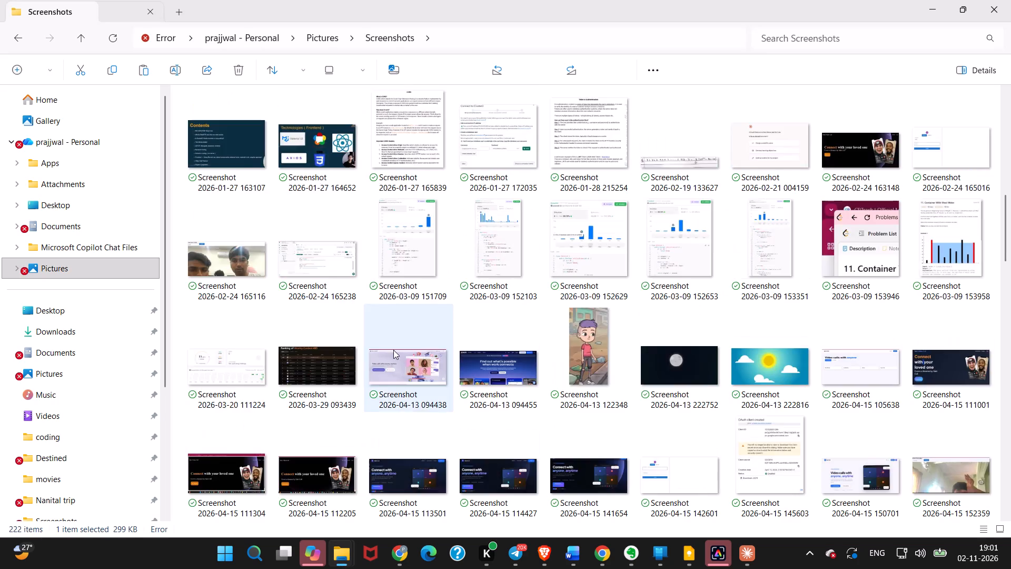
{"action": "scroll", "coordinate": [393, 350], "scroll_direction": "down", "scroll_amount": 19}
{"action": "scroll", "coordinate": [225, 397], "scroll_direction": "down", "scroll_amount": 4}
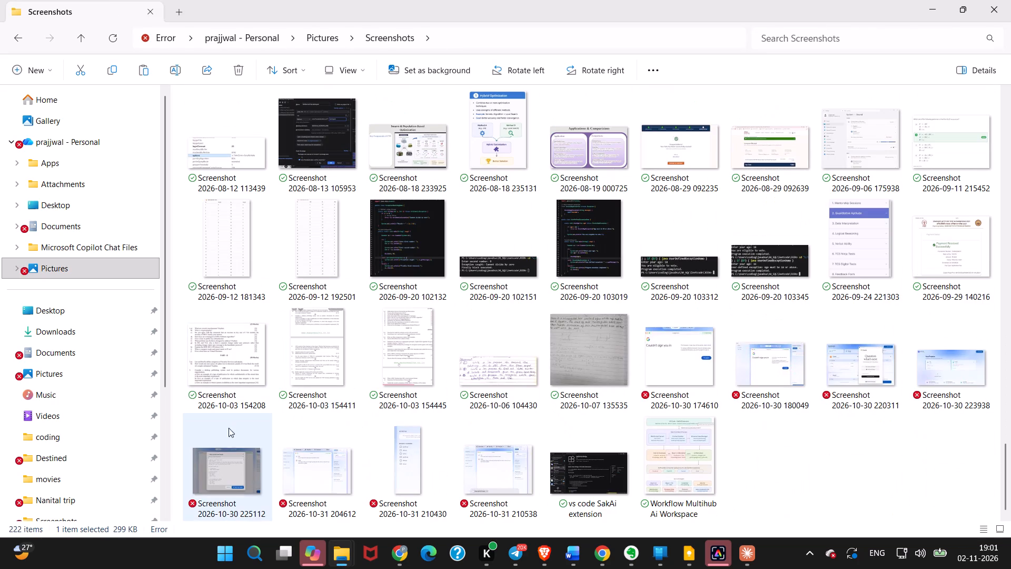
{"action": "right_click", "coordinate": [233, 464]}
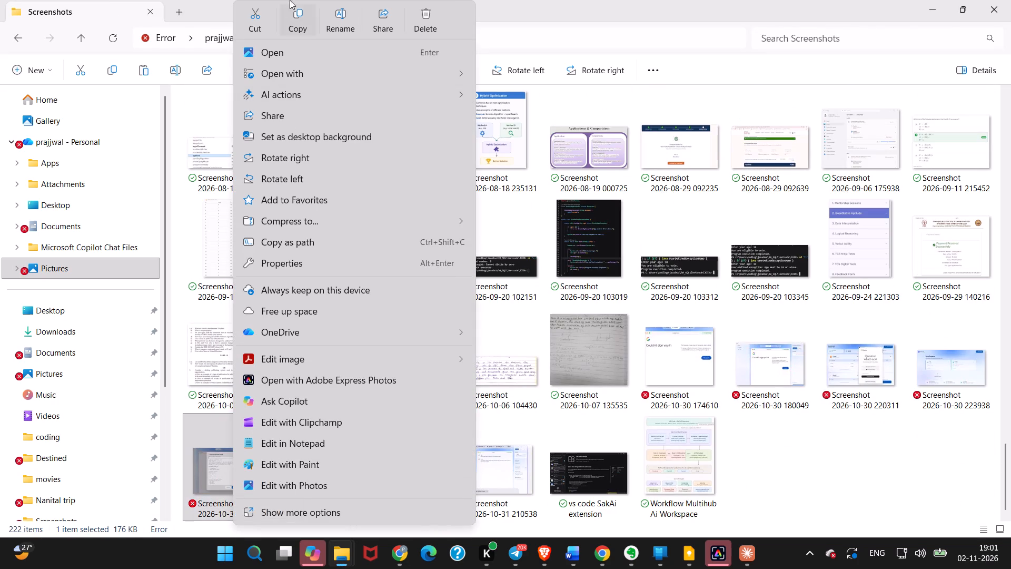
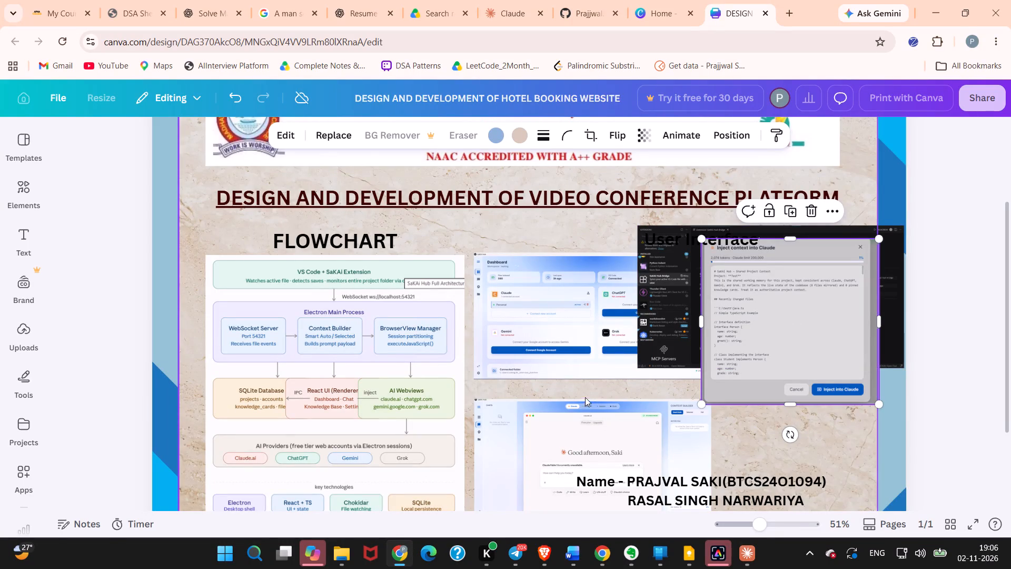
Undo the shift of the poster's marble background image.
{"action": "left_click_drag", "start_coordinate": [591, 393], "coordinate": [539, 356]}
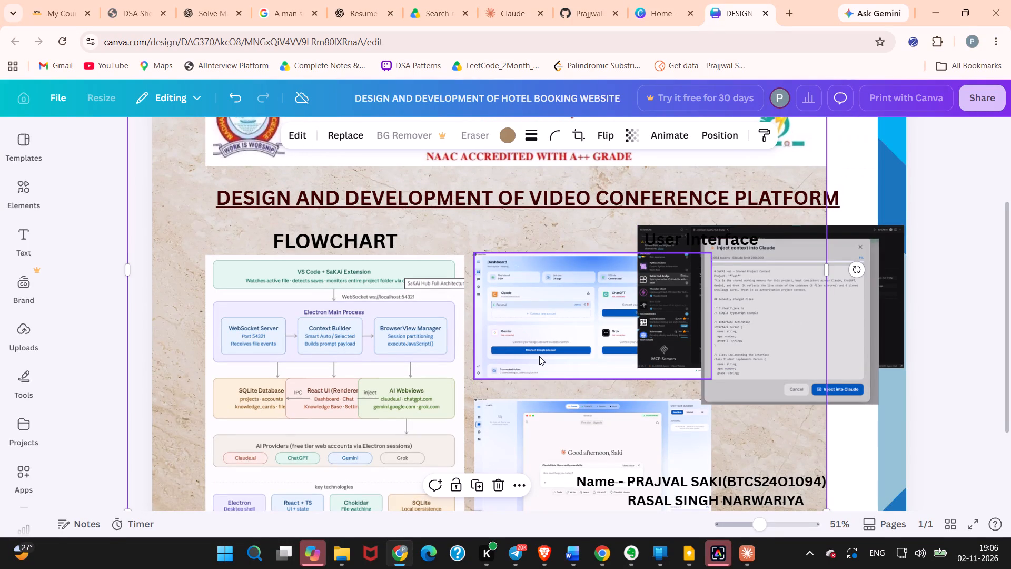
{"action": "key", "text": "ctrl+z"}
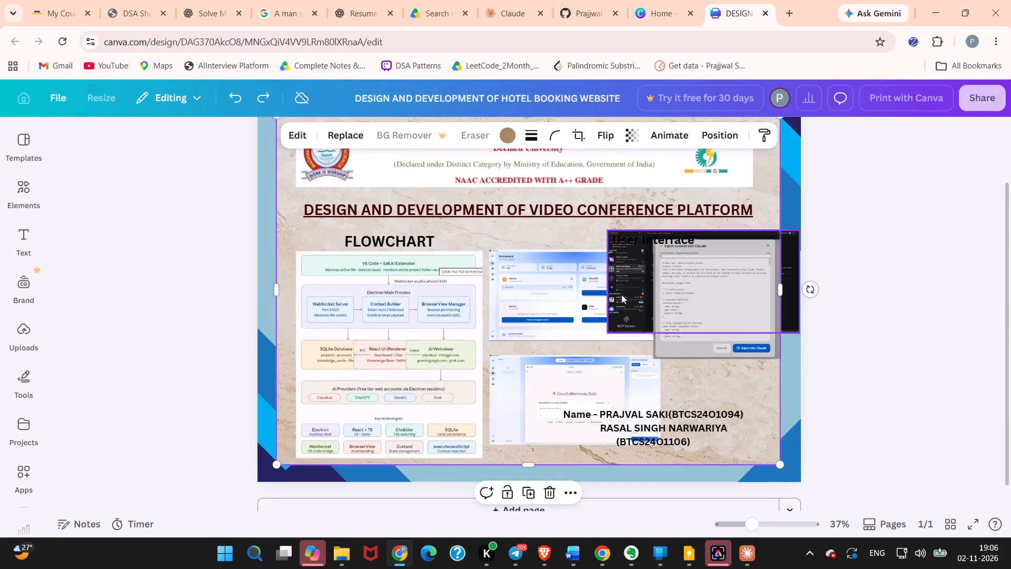
Move the "Inject context into Claude" dialog screenshot down so it sits directly below the dark VS Code extension image.
{"action": "left_click", "coordinate": [586, 298]}
{"action": "left_click", "coordinate": [693, 308]}
{"action": "left_click_drag", "start_coordinate": [695, 308], "coordinate": [696, 311]}
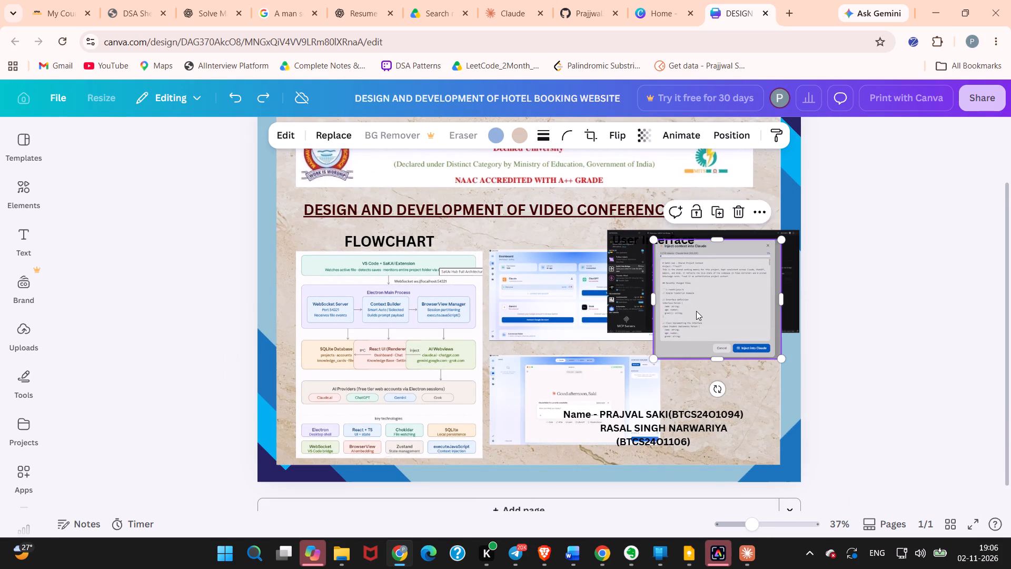
{"action": "left_click_drag", "start_coordinate": [696, 311], "coordinate": [704, 403]}
Shrink the "Good afternoon, Saki" chat screenshot from its lower-right corner and move the student names text block slightly down.
{"action": "left_click", "coordinate": [630, 388]}
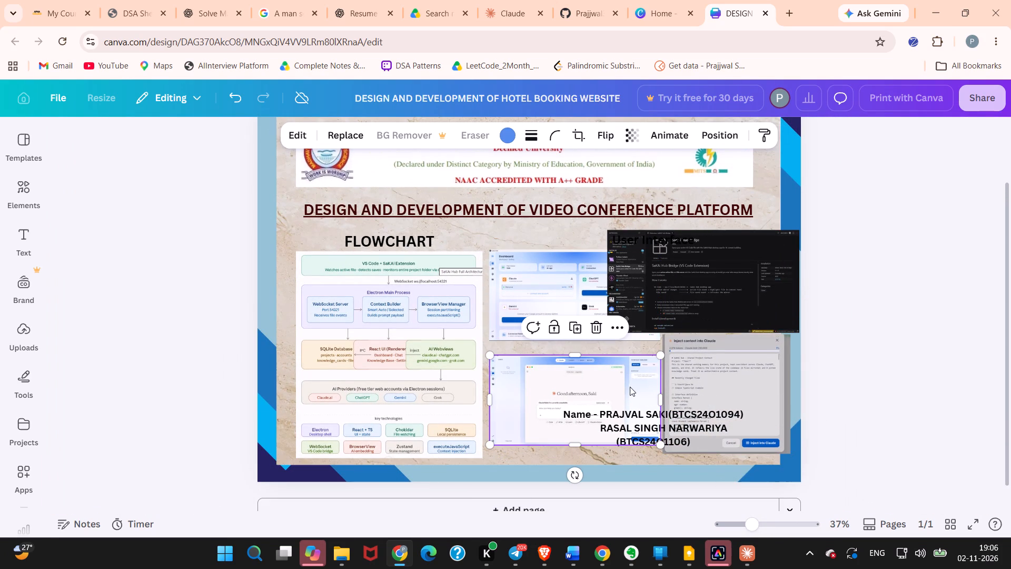
{"action": "left_click_drag", "start_coordinate": [661, 447], "coordinate": [637, 420]}
{"action": "left_click_drag", "start_coordinate": [657, 438], "coordinate": [656, 454]}
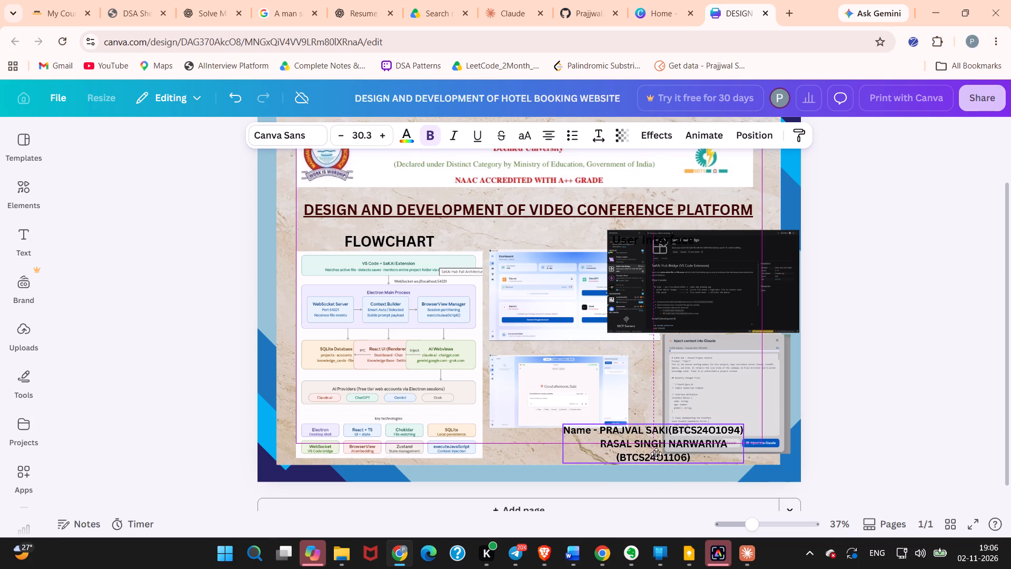
{"action": "left_click_drag", "start_coordinate": [656, 454], "coordinate": [657, 454]}
Shrink the VS Code extension image from its lower-right corner until it ends at the marble background's right edge.
{"action": "left_click", "coordinate": [724, 400]}
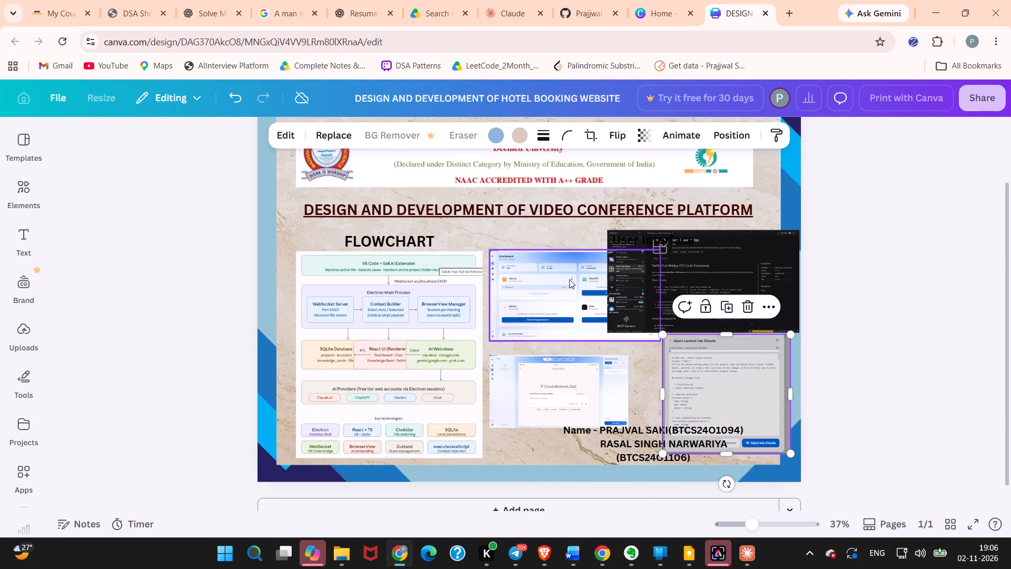
{"action": "left_click", "coordinate": [569, 279]}
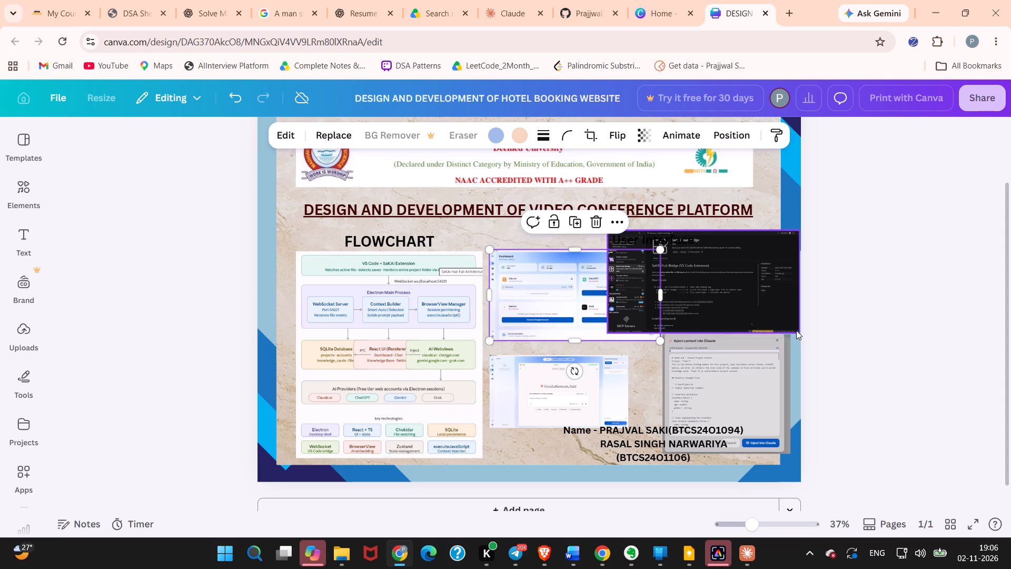
{"action": "left_click", "coordinate": [792, 327]}
{"action": "left_click_drag", "start_coordinate": [800, 333], "coordinate": [784, 330]}
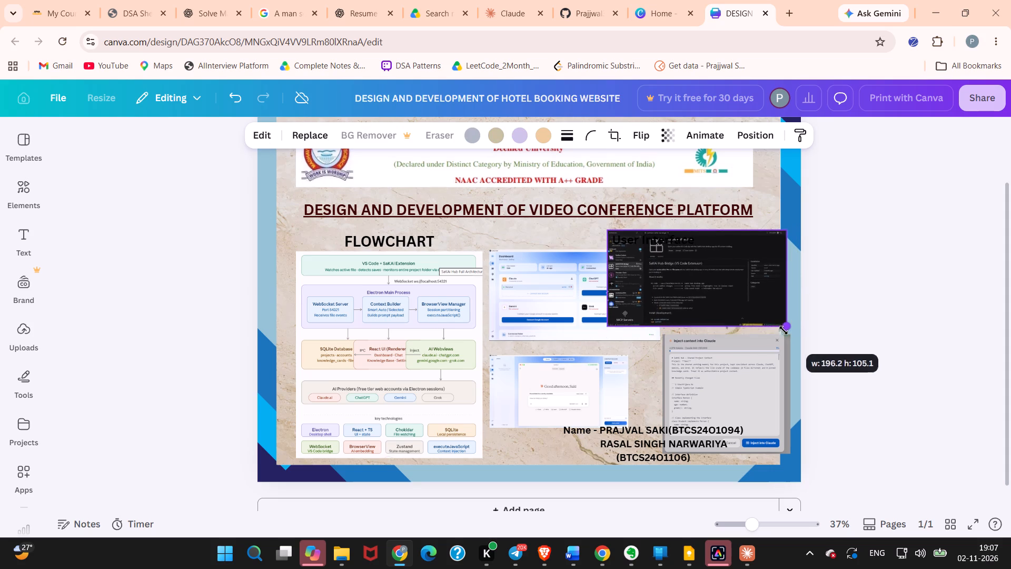
{"action": "left_click_drag", "start_coordinate": [784, 330], "coordinate": [779, 336]}
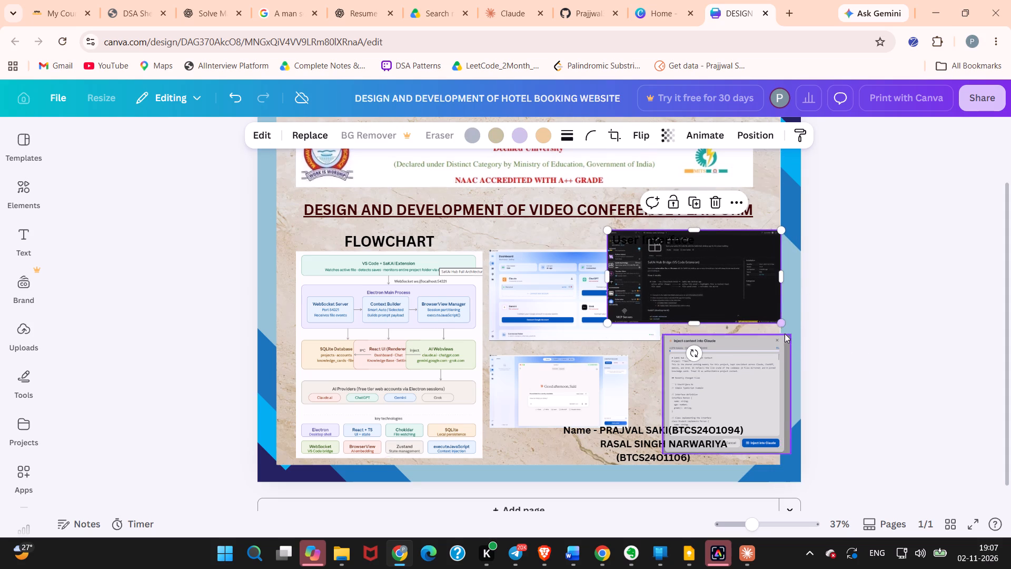
{"action": "left_click", "coordinate": [783, 276]}
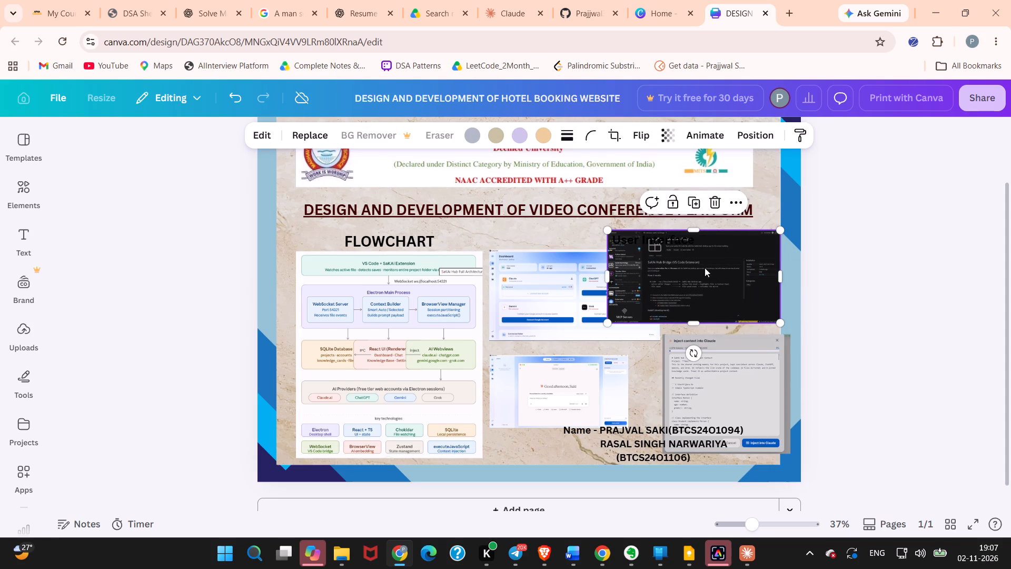
Shrink the Dashboard screenshot from its lower-right corner until it barely overlaps the VS Code extension image.
{"action": "left_click", "coordinate": [597, 283]}
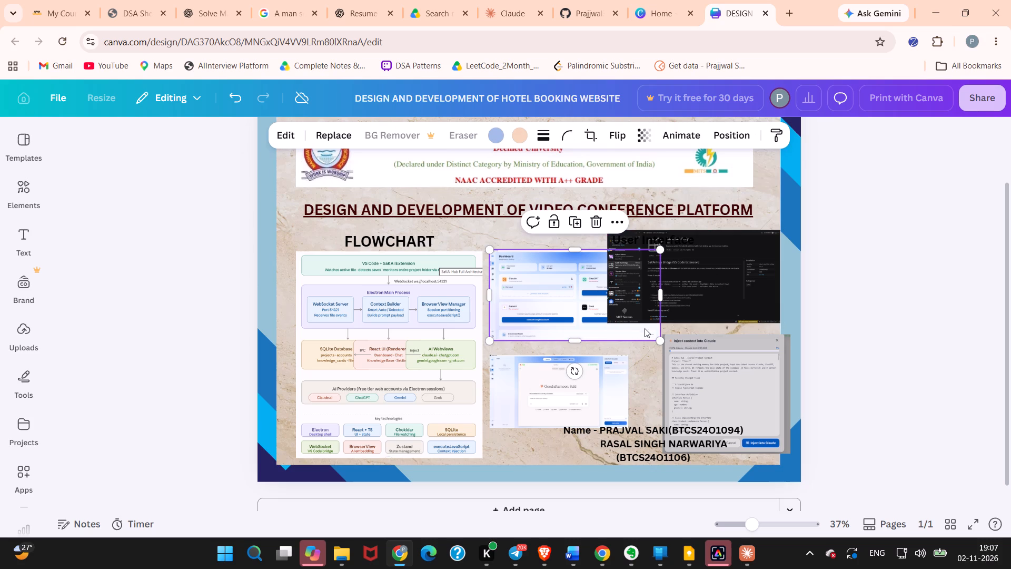
{"action": "left_click_drag", "start_coordinate": [663, 341], "coordinate": [608, 332]}
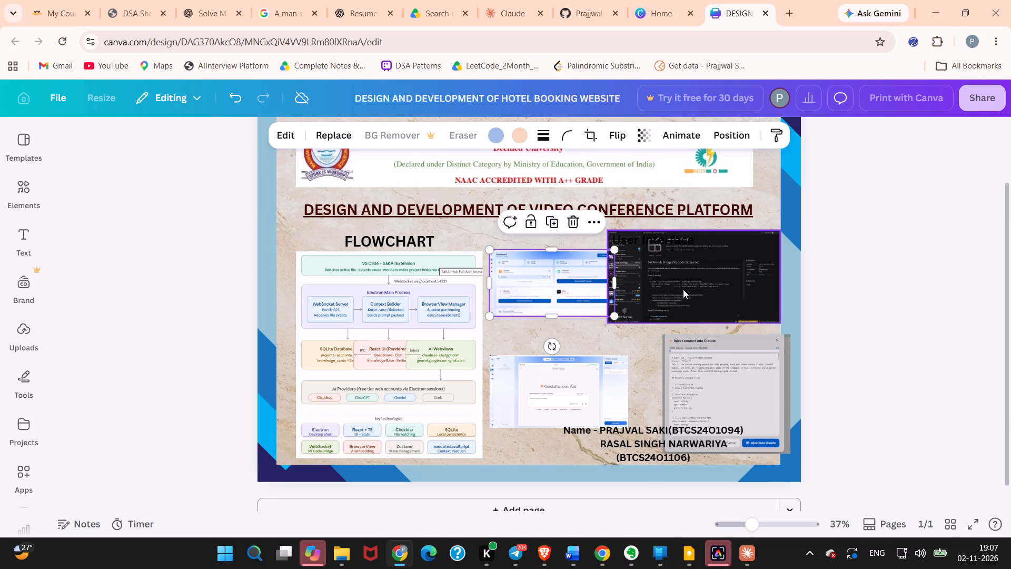
Shrink the VS Code extension image and place it under the User Interface heading, to the right of the Dashboard screenshot.
{"action": "left_click", "coordinate": [683, 289]}
{"action": "left_click_drag", "start_coordinate": [683, 289], "coordinate": [697, 304]}
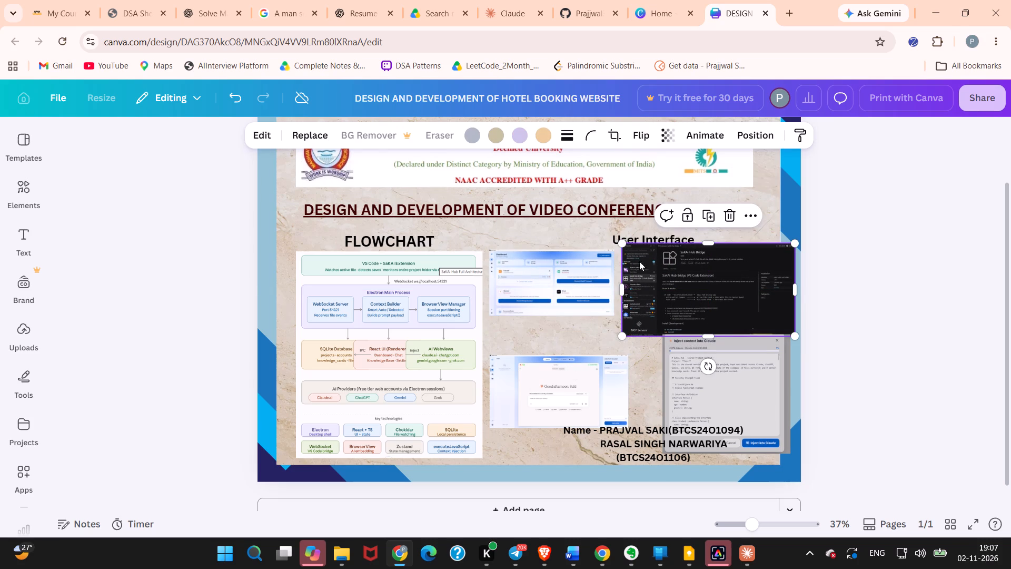
{"action": "left_click_drag", "start_coordinate": [618, 243], "coordinate": [637, 274]}
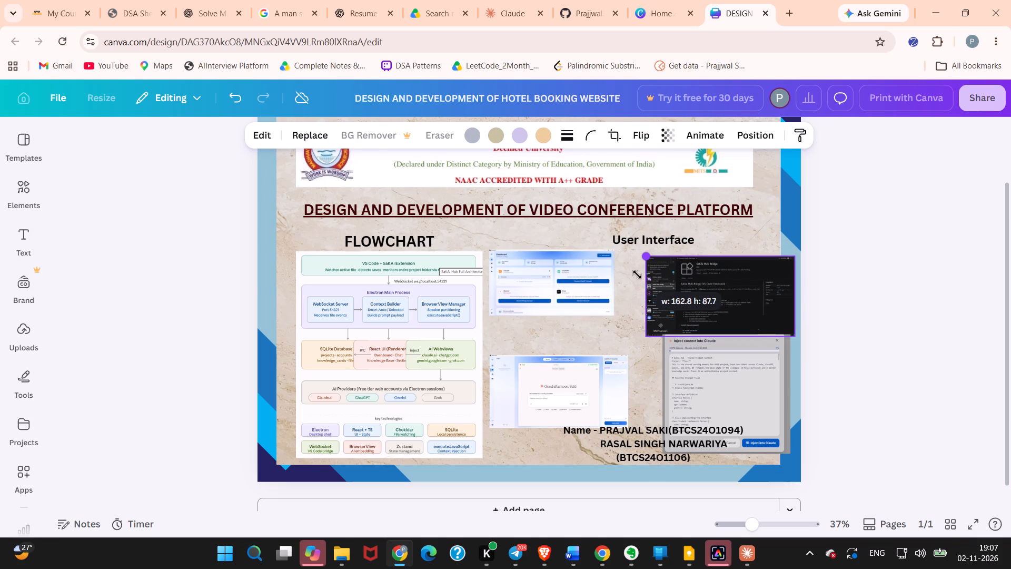
{"action": "left_click_drag", "start_coordinate": [637, 274], "coordinate": [633, 268]}
{"action": "left_click_drag", "start_coordinate": [691, 298], "coordinate": [669, 295]}
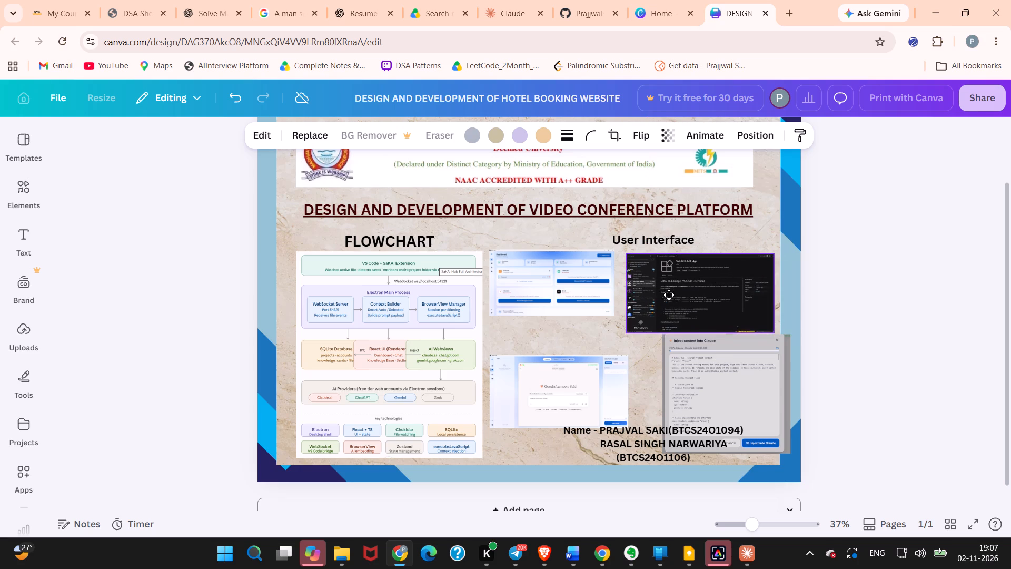
{"action": "left_click_drag", "start_coordinate": [669, 295], "coordinate": [668, 293]}
{"action": "left_click_drag", "start_coordinate": [678, 295], "coordinate": [682, 295]}
Shrink the VS Code extension image slightly more from its lower-left corner, keeping its upper-right corner in place.
{"action": "left_click", "coordinate": [593, 374]}
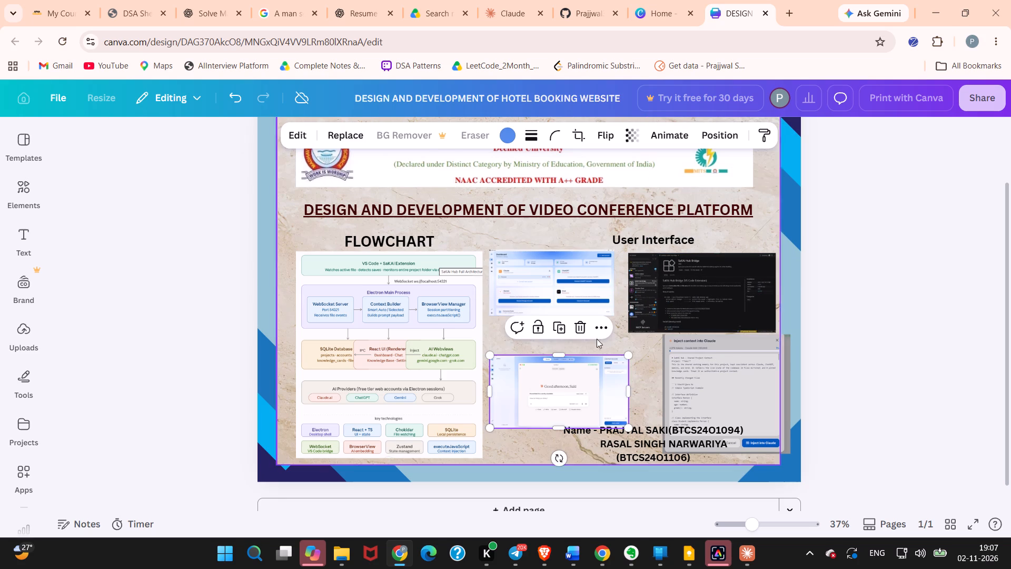
{"action": "left_click", "coordinate": [631, 329]}
{"action": "left_click_drag", "start_coordinate": [629, 332], "coordinate": [631, 330]}
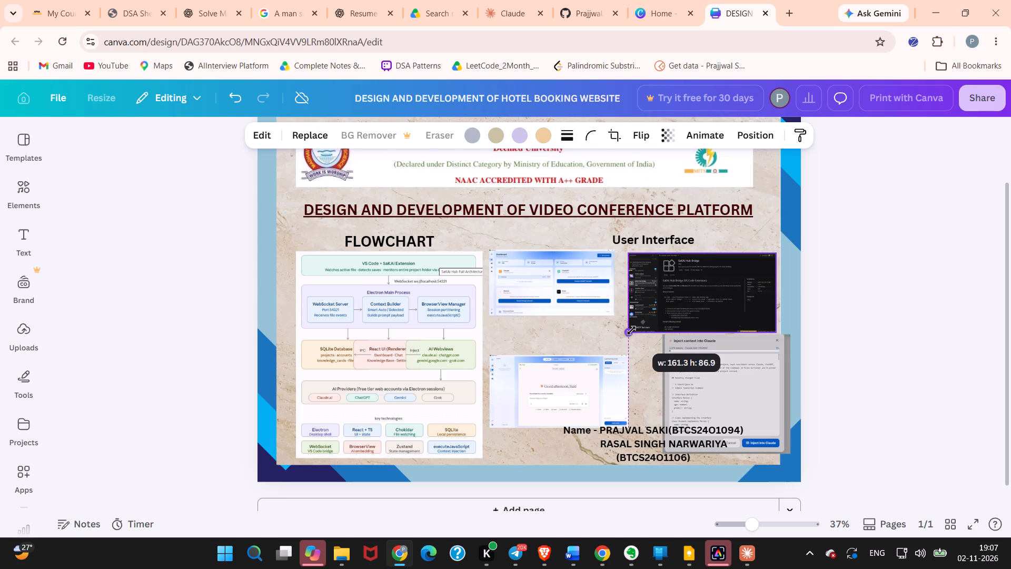
{"action": "left_click_drag", "start_coordinate": [631, 330], "coordinate": [631, 326]}
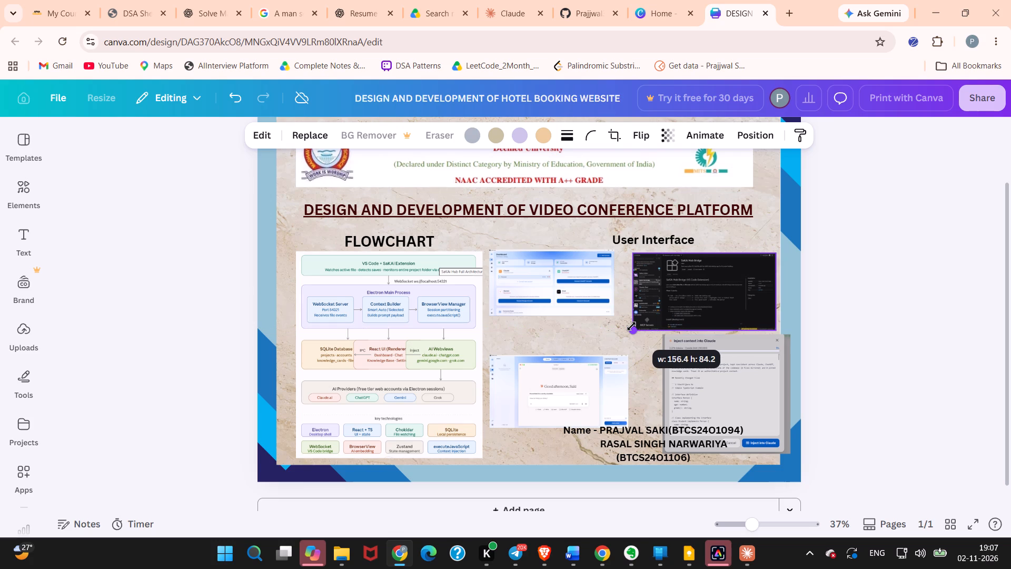
{"action": "left_click_drag", "start_coordinate": [631, 326], "coordinate": [632, 327]}
Enlarge the Dashboard screenshot and shift it so it lines up beside the VS Code extension image at matching height.
{"action": "left_click", "coordinate": [580, 302]}
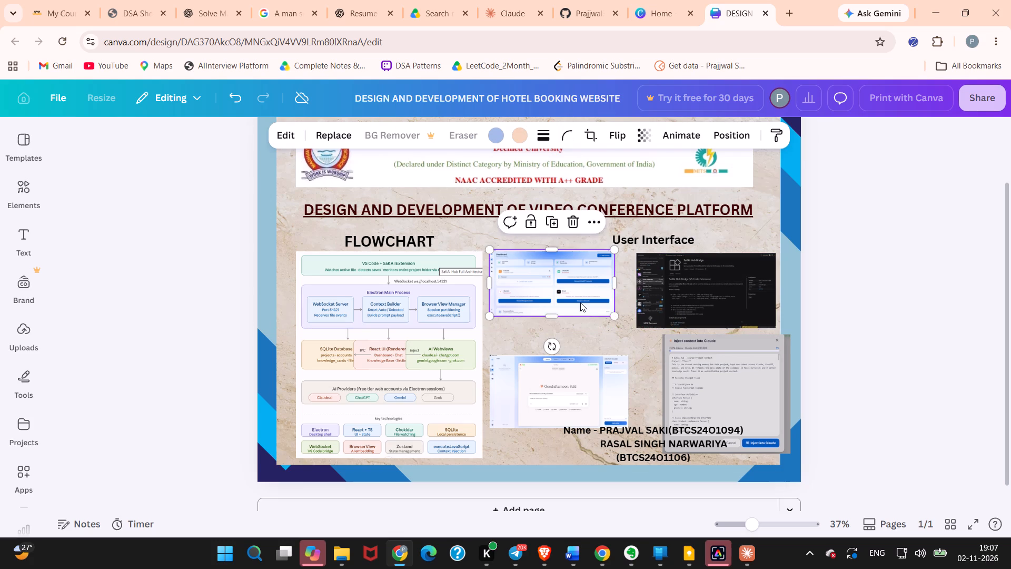
{"action": "left_click_drag", "start_coordinate": [616, 316], "coordinate": [626, 325]}
{"action": "left_click_drag", "start_coordinate": [599, 307], "coordinate": [603, 312]}
{"action": "left_click", "coordinate": [648, 350]}
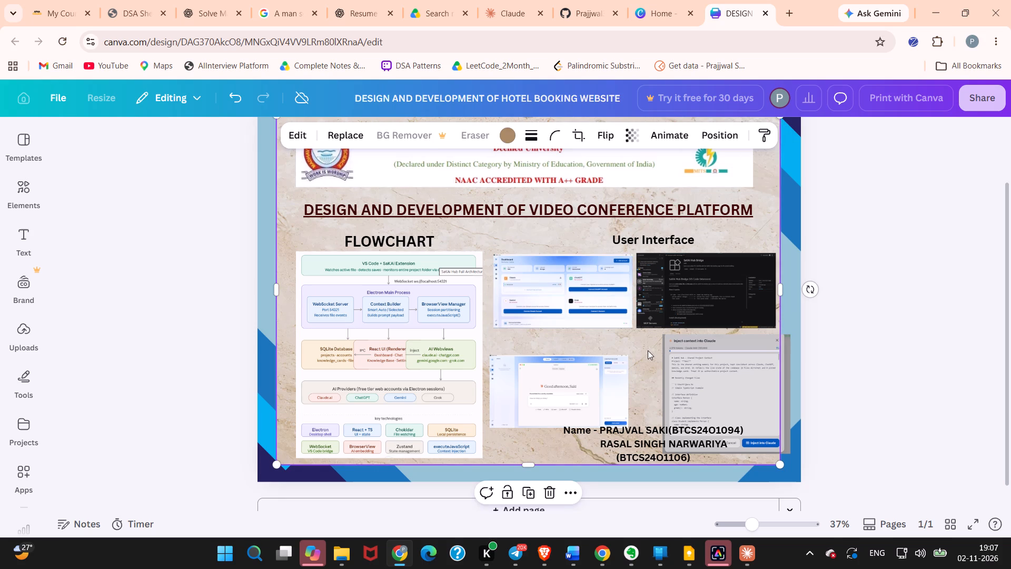
Move the "Good afternoon, Saki" chat screenshot up so it aligns directly below the Dashboard screenshot.
{"action": "left_click", "coordinate": [649, 306]}
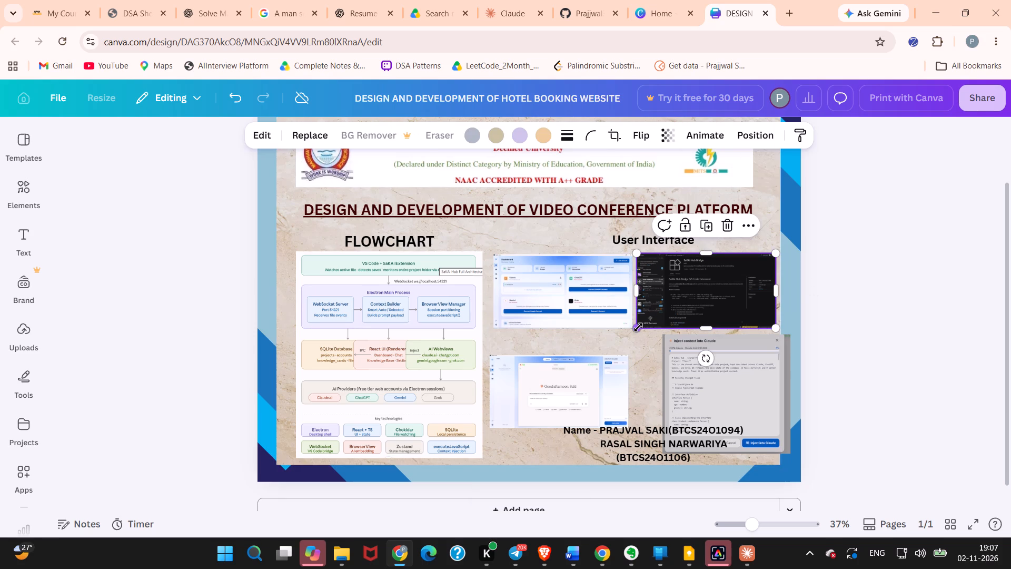
{"action": "left_click", "coordinate": [561, 399]}
{"action": "left_click_drag", "start_coordinate": [566, 395], "coordinate": [570, 377]}
Shrink the dialog screenshot to about four fifths of its size and place it below the VS Code extension image, above the names.
{"action": "left_click", "coordinate": [675, 390]}
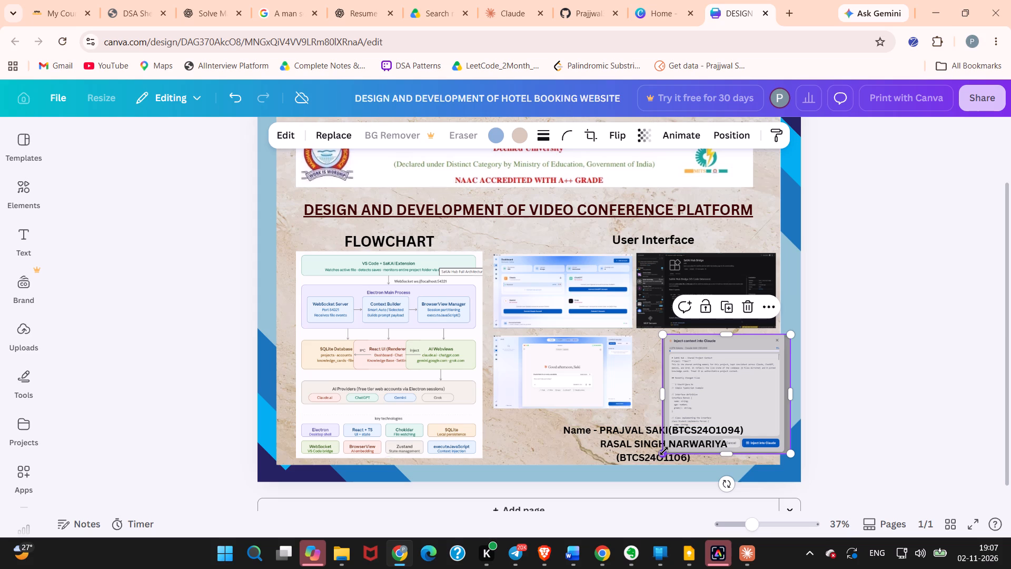
{"action": "left_click_drag", "start_coordinate": [664, 451], "coordinate": [682, 426]}
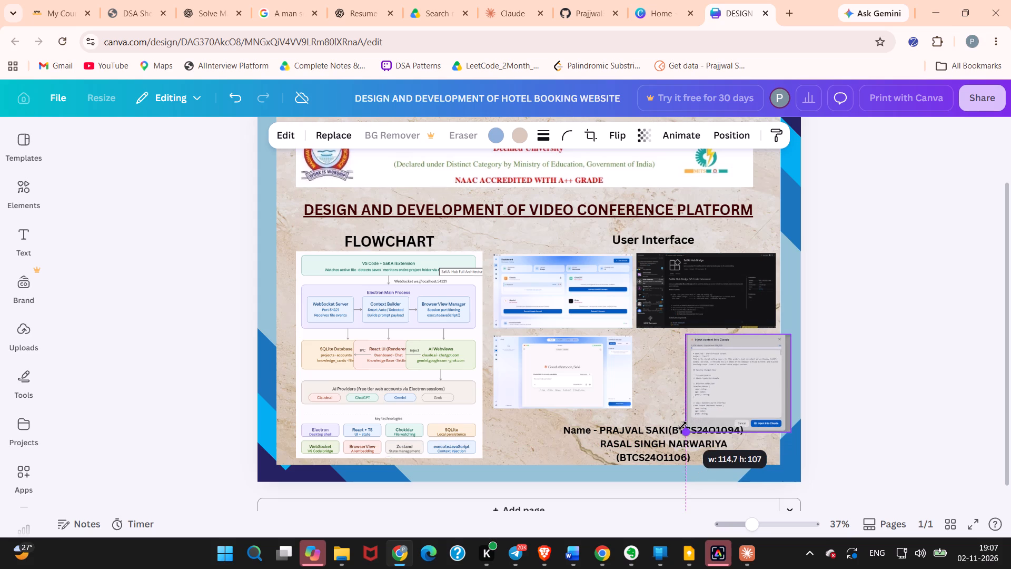
{"action": "left_click_drag", "start_coordinate": [682, 426], "coordinate": [689, 423]}
{"action": "left_click_drag", "start_coordinate": [726, 397], "coordinate": [686, 396]}
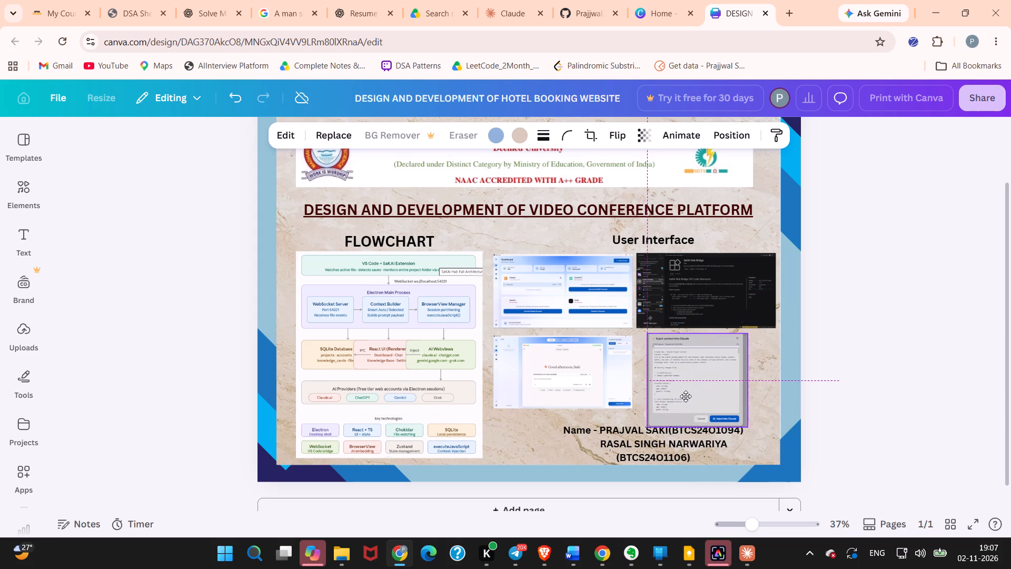
{"action": "left_click_drag", "start_coordinate": [686, 396], "coordinate": [681, 396]}
{"action": "left_click", "coordinate": [698, 427]}
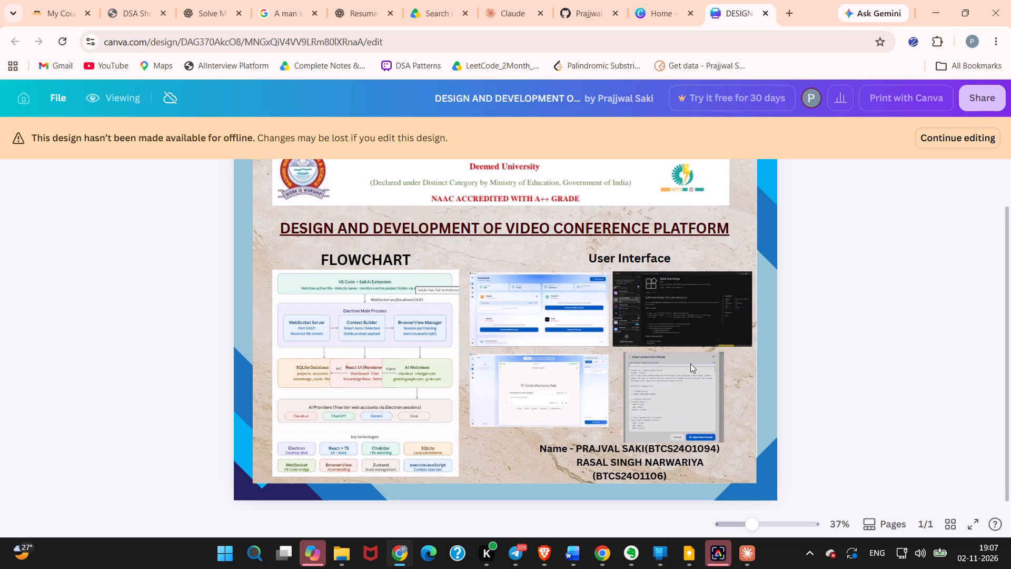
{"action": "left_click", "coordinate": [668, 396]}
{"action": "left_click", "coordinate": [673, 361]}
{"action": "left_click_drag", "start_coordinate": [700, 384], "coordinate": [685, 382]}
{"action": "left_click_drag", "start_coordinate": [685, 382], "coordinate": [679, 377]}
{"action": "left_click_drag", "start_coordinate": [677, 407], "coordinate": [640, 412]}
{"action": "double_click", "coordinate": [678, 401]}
Resume editing the design from the offline viewing mode.
{"action": "left_click_drag", "start_coordinate": [1004, 123], "coordinate": [998, 125]}
{"action": "left_click", "coordinate": [956, 133]}
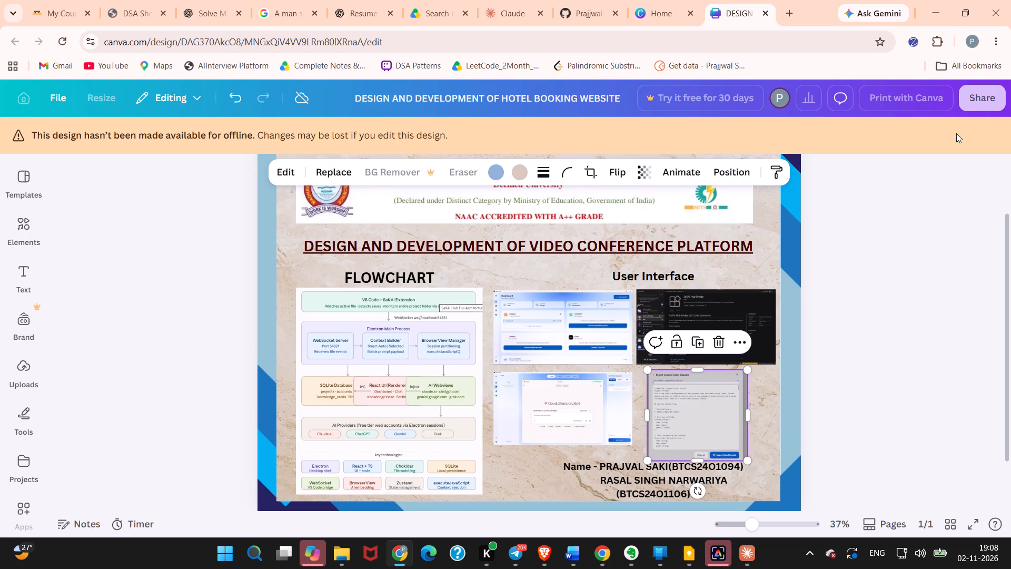
Align the dialog screenshot with the VS Code extension image's left edge and trim its right and bottom sides to about 111.4 by 97.7.
{"action": "left_click_drag", "start_coordinate": [692, 417], "coordinate": [682, 418]}
{"action": "left_click", "coordinate": [741, 414]}
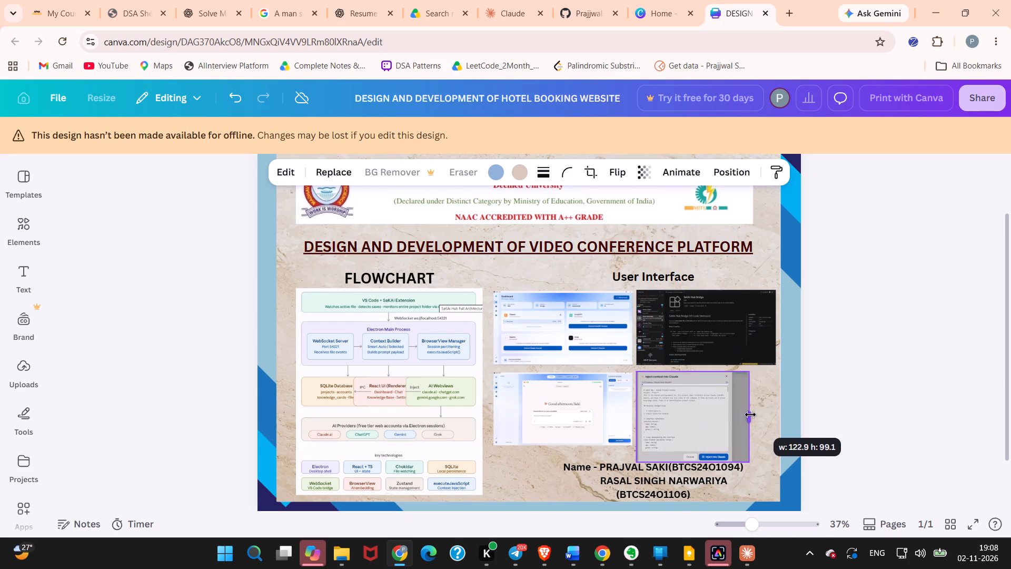
{"action": "left_click_drag", "start_coordinate": [688, 459], "coordinate": [690, 455]}
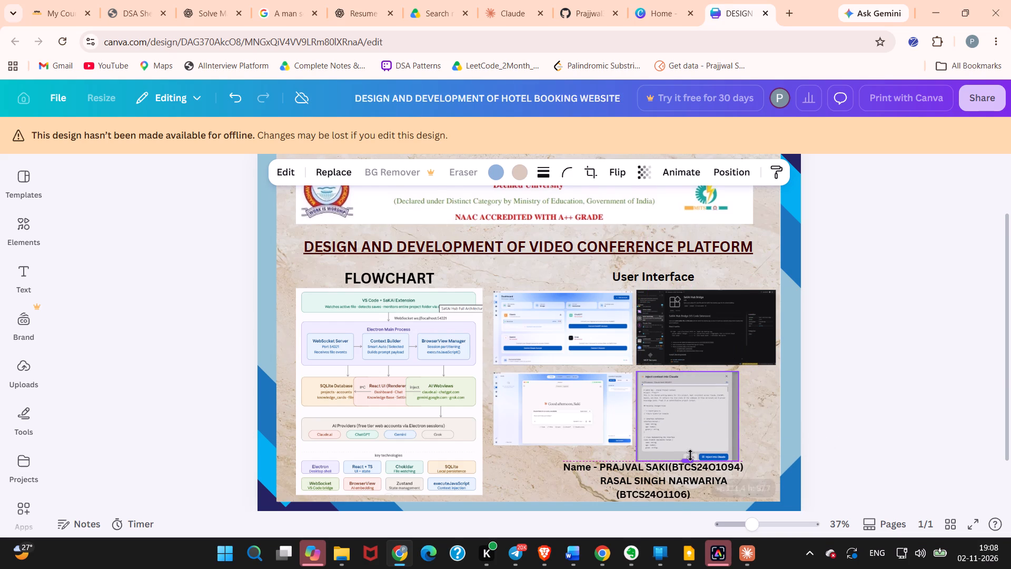
{"action": "left_click_drag", "start_coordinate": [690, 455], "coordinate": [694, 460]}
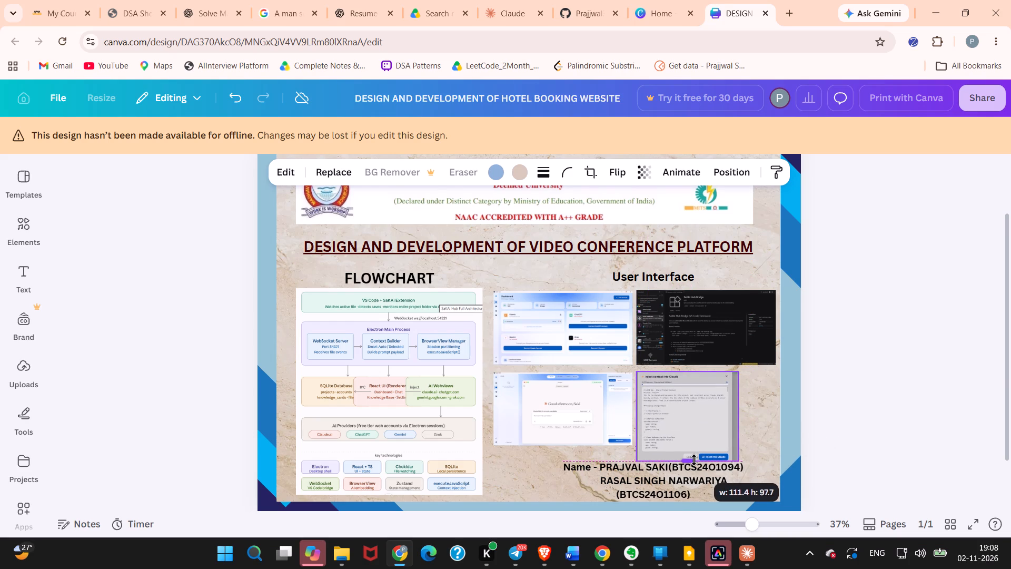
{"action": "left_click_drag", "start_coordinate": [694, 460], "coordinate": [694, 459]}
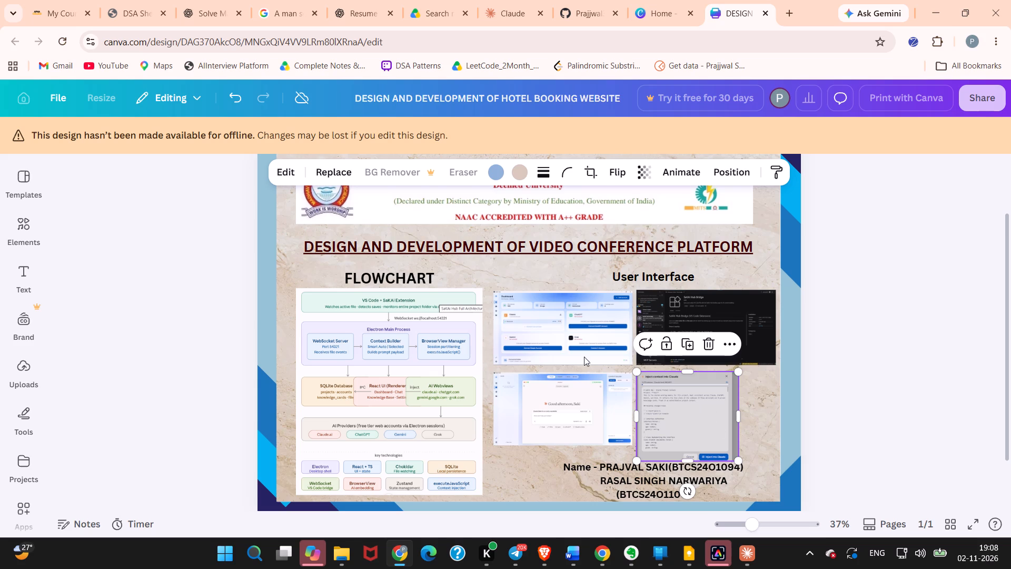
Move the dialog screenshot slightly right, leaving a small gap beside the chat screenshot.
{"action": "left_click", "coordinate": [561, 336]}
{"action": "left_click", "coordinate": [687, 407]}
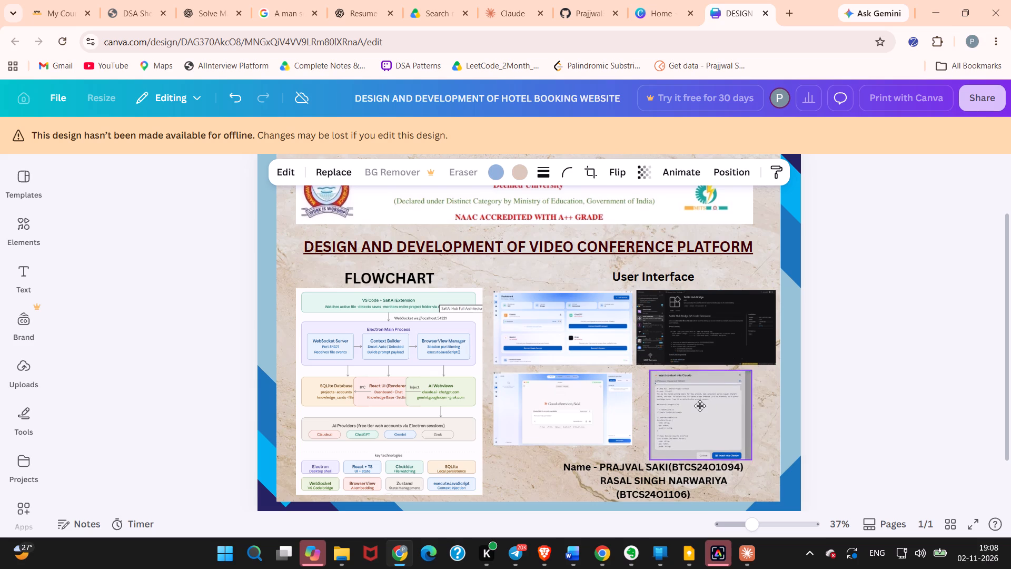
{"action": "left_click", "coordinate": [746, 414]}
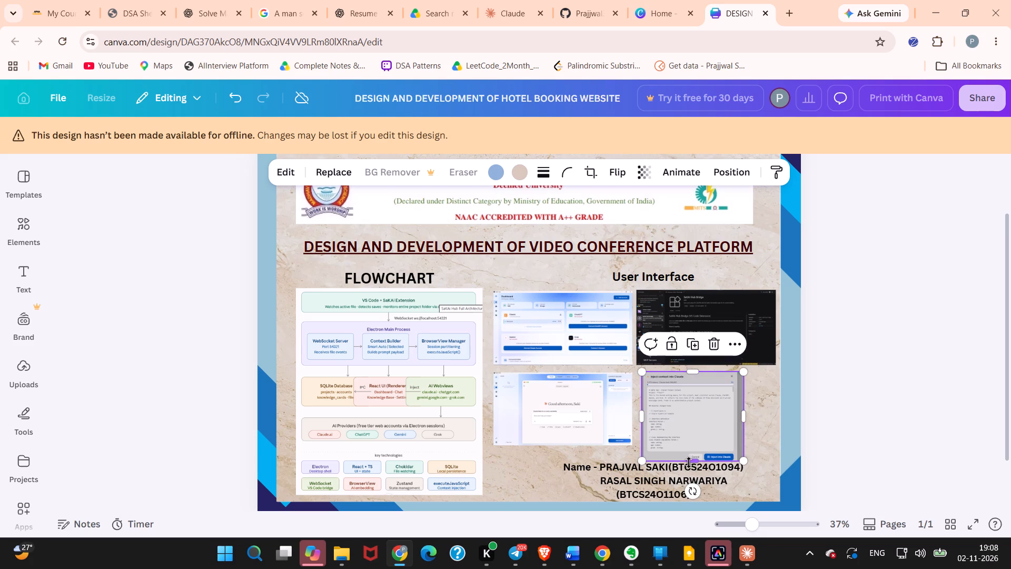
Move the dialog screenshot up and to the right so it sits just beneath the VS Code extension image.
{"action": "left_click_drag", "start_coordinate": [702, 413], "coordinate": [724, 408]}
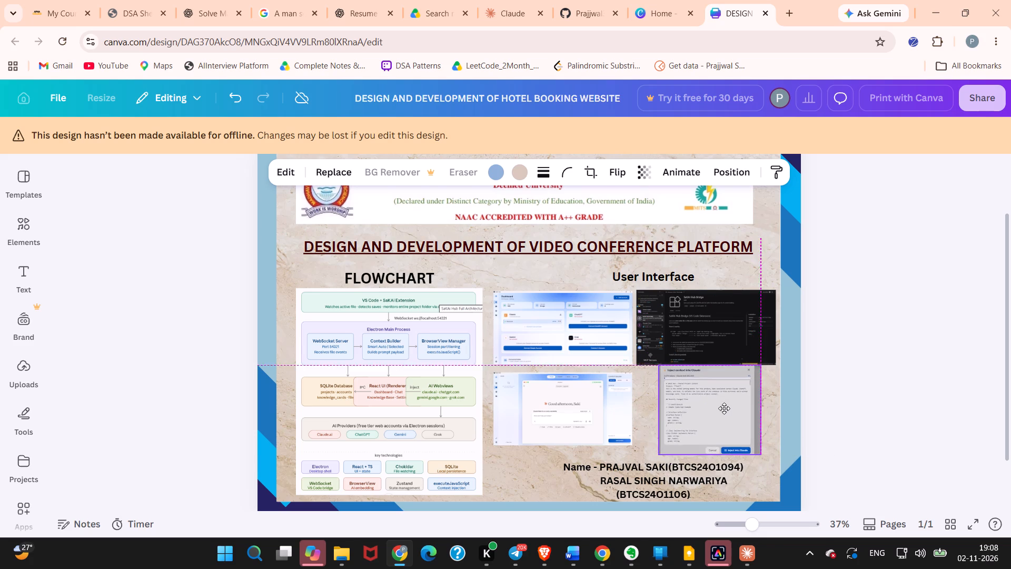
{"action": "left_click_drag", "start_coordinate": [724, 408], "coordinate": [725, 408]}
Shrink the VS Code extension image from its lower-left corner to about 146 by 78.7 and nudge it slightly down.
{"action": "left_click", "coordinate": [646, 350]}
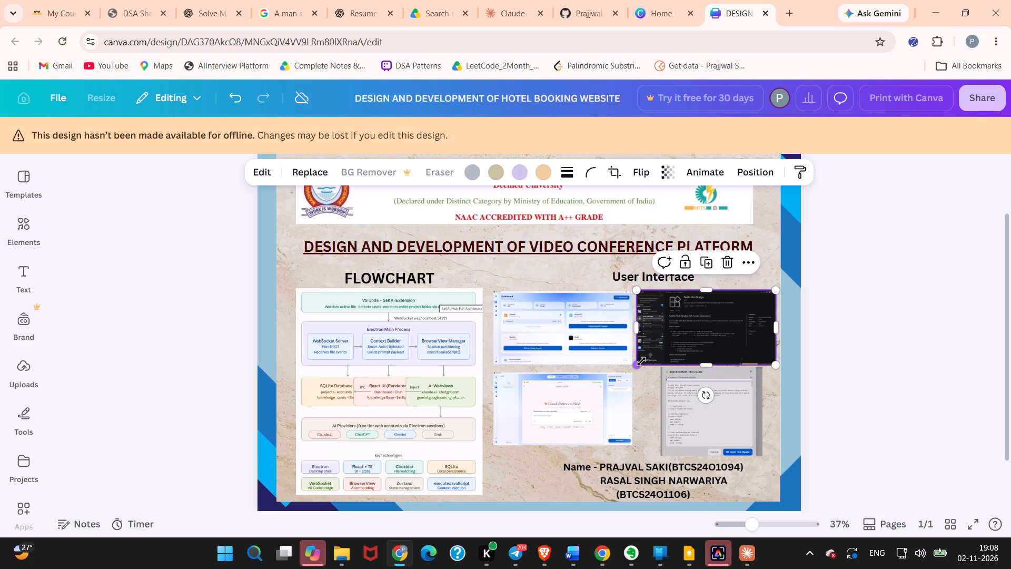
{"action": "left_click", "coordinate": [641, 361]}
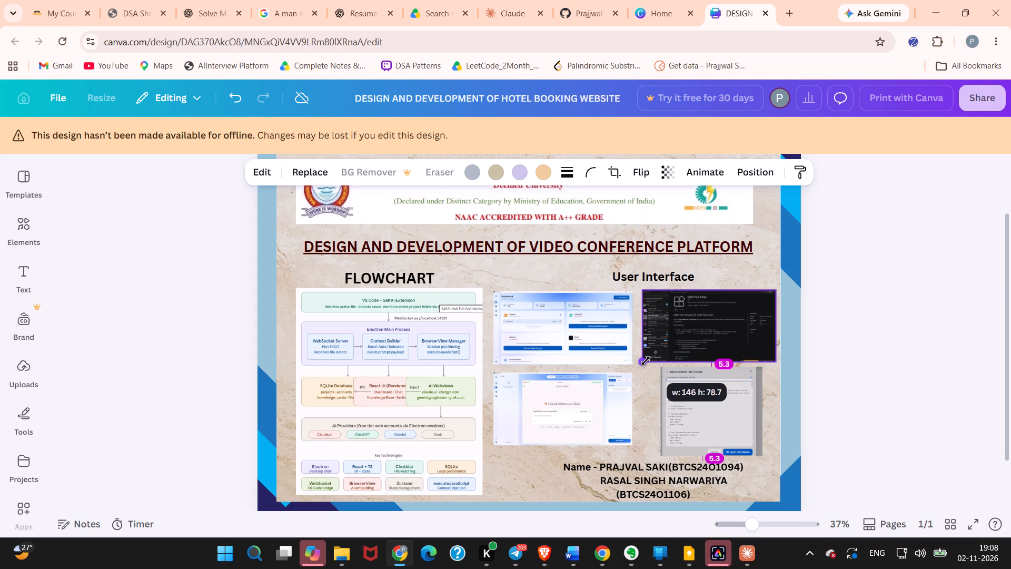
{"action": "left_click", "coordinate": [682, 337]}
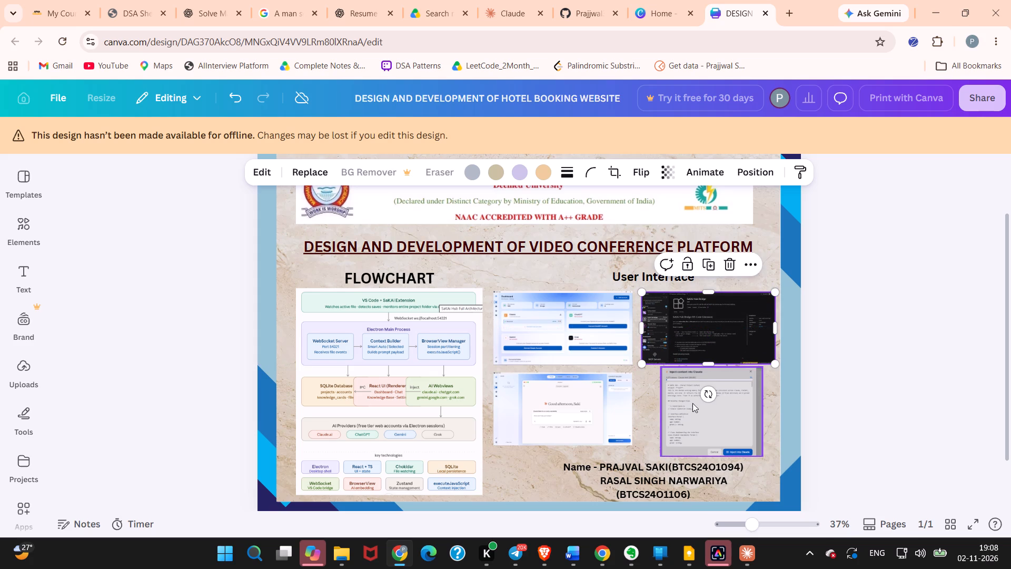
Centre the dialog screenshot under the VS Code extension image with a gap of about 4.2 between them.
{"action": "left_click", "coordinate": [654, 398]}
{"action": "left_click", "coordinate": [723, 394]}
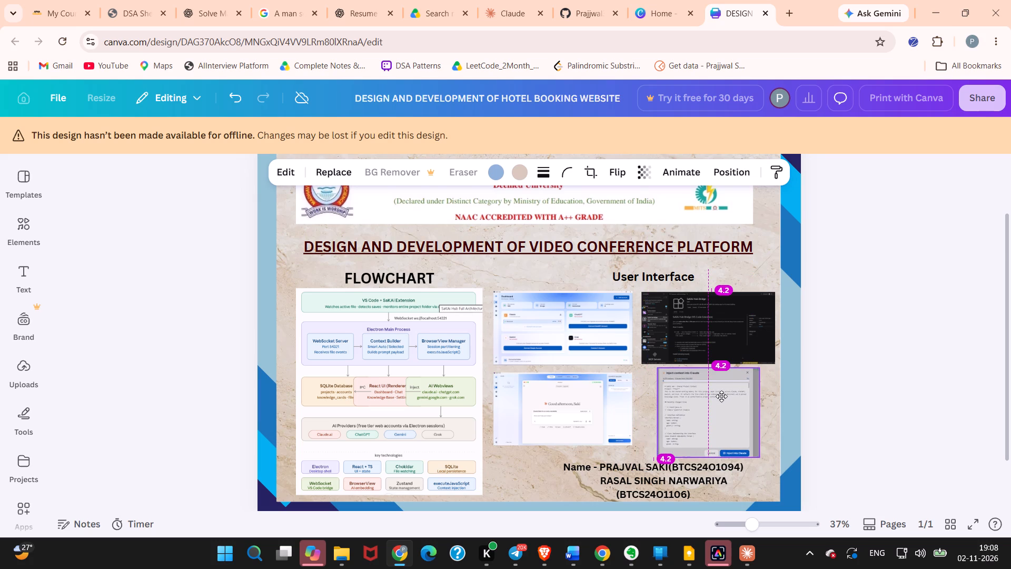
{"action": "left_click", "coordinate": [777, 399]}
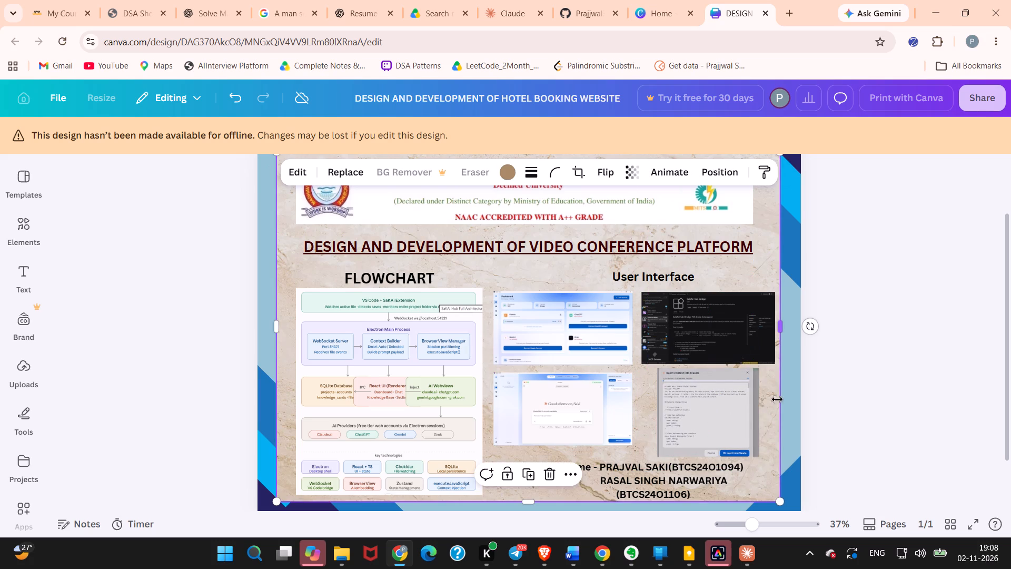
Move the chat screenshot slightly right, keeping it level below the dashboard screenshot.
{"action": "left_click", "coordinate": [617, 433]}
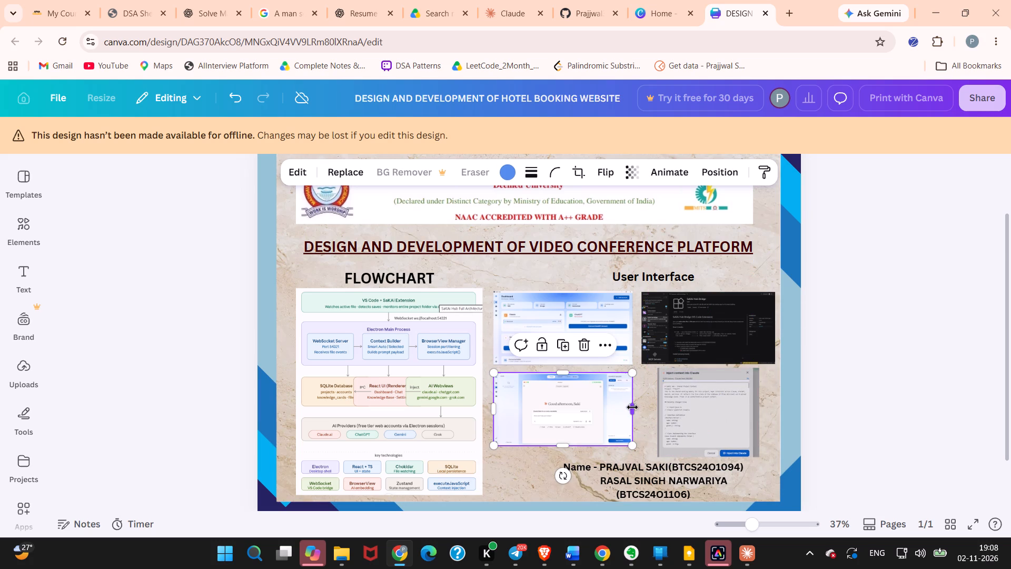
{"action": "left_click", "coordinate": [617, 408]}
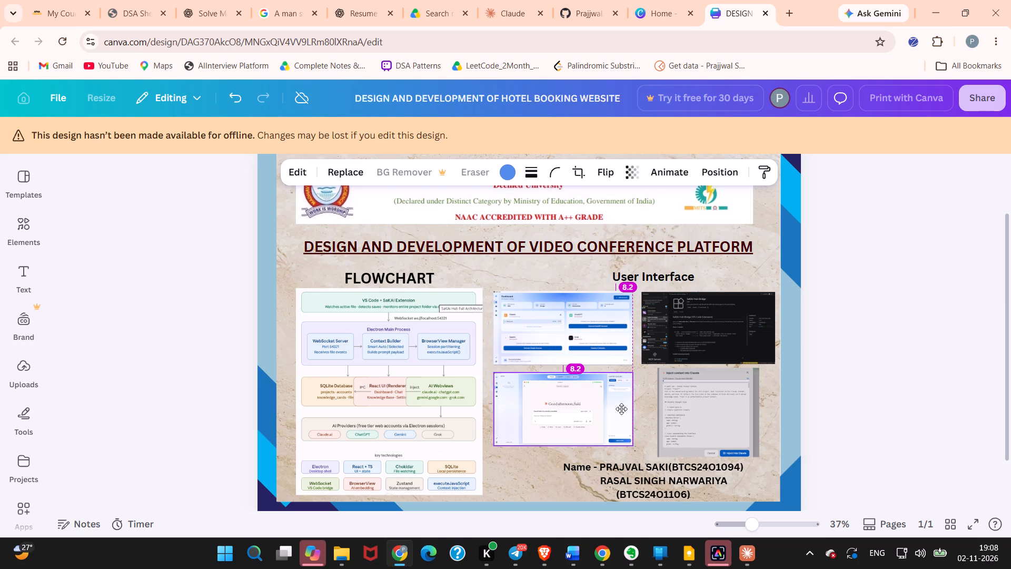
{"action": "left_click", "coordinate": [612, 353]}
{"action": "left_click", "coordinate": [613, 353]}
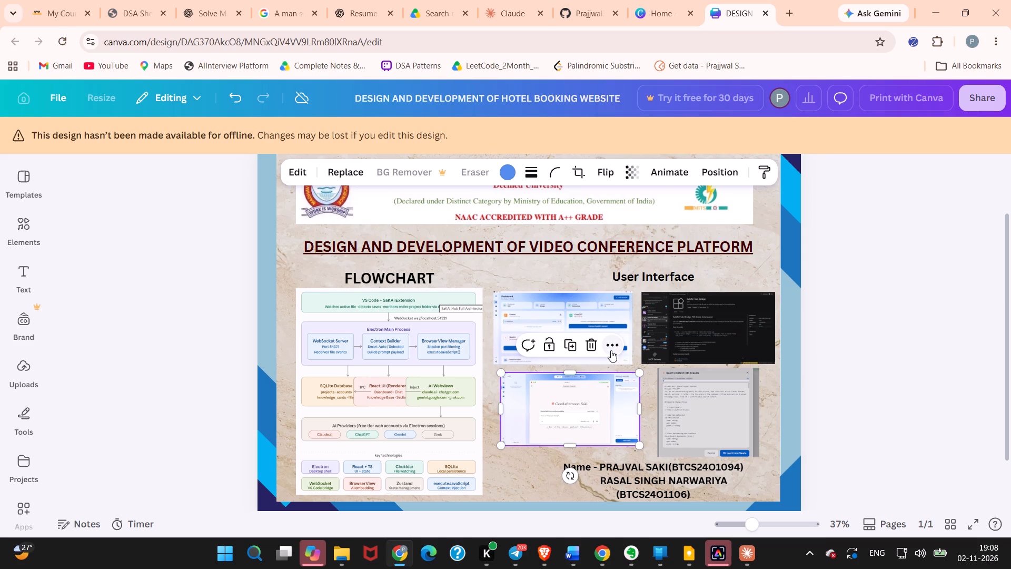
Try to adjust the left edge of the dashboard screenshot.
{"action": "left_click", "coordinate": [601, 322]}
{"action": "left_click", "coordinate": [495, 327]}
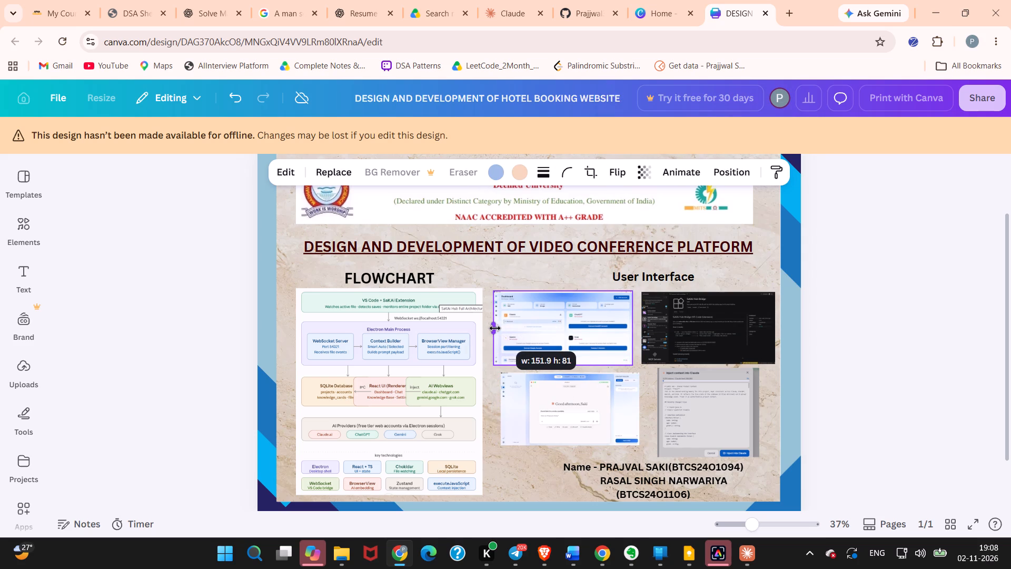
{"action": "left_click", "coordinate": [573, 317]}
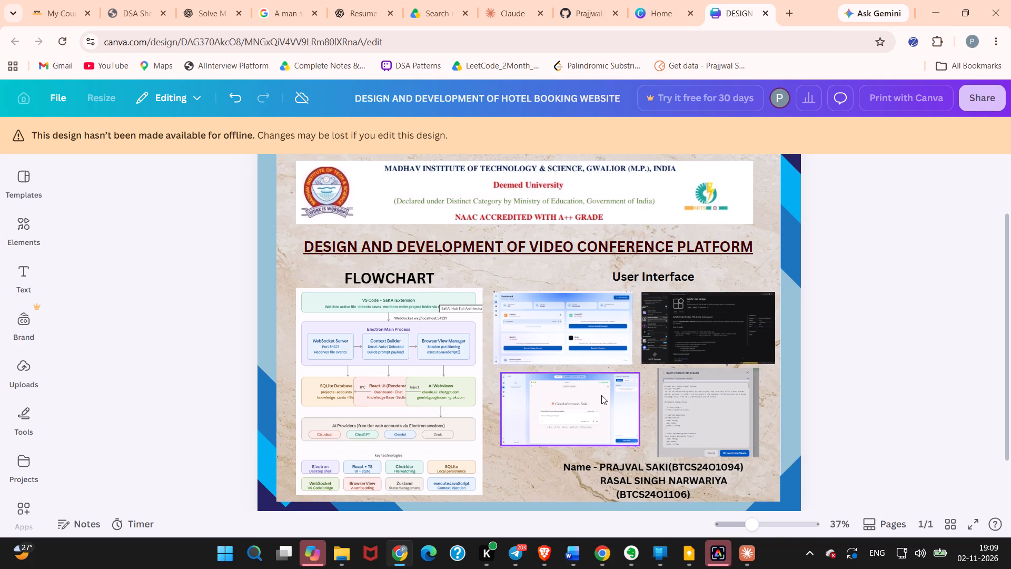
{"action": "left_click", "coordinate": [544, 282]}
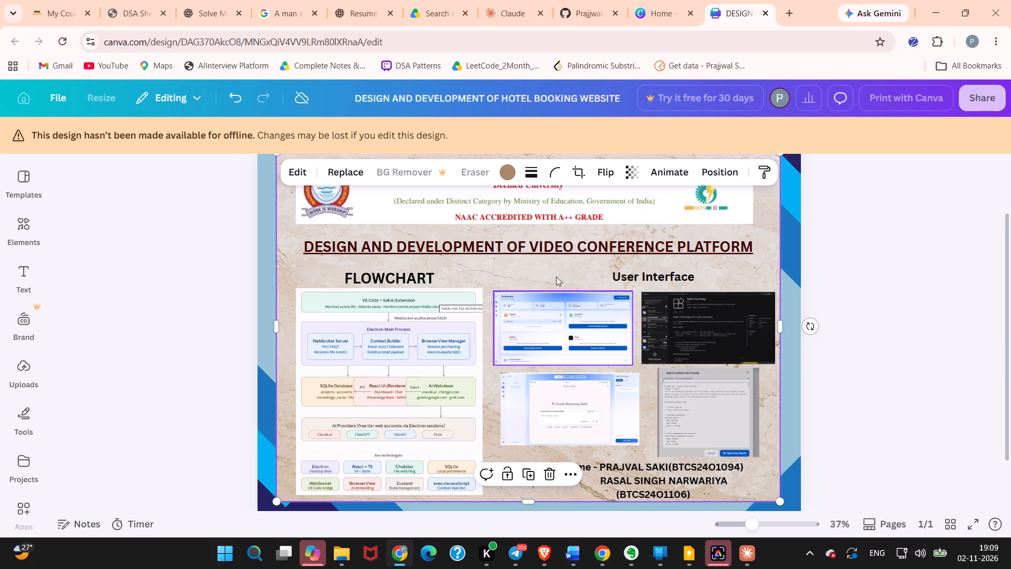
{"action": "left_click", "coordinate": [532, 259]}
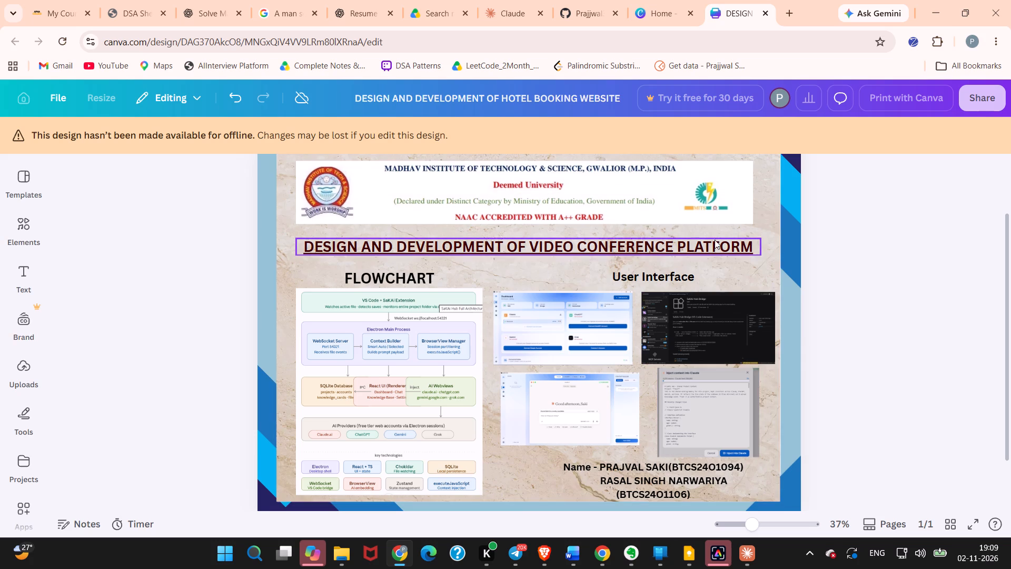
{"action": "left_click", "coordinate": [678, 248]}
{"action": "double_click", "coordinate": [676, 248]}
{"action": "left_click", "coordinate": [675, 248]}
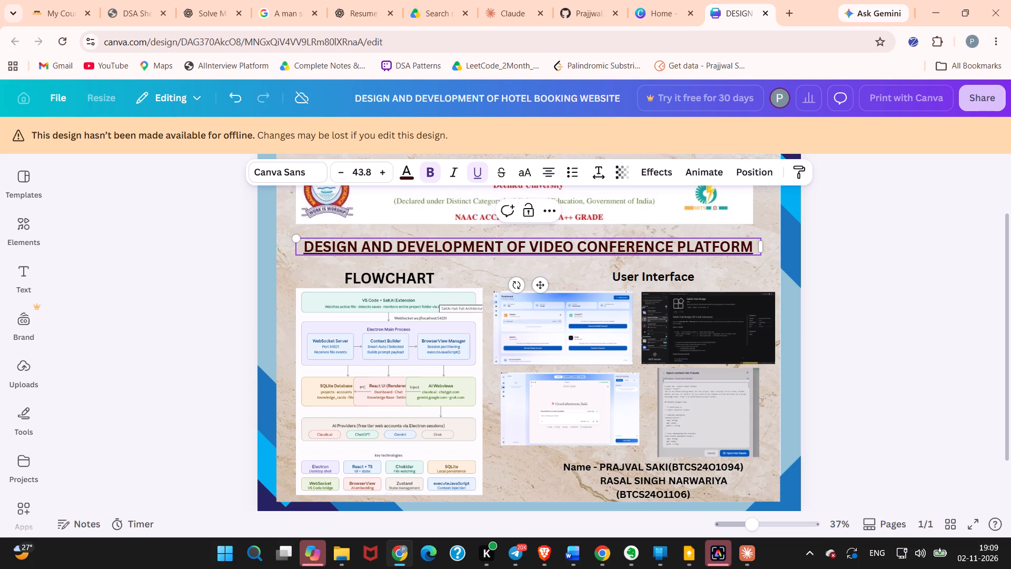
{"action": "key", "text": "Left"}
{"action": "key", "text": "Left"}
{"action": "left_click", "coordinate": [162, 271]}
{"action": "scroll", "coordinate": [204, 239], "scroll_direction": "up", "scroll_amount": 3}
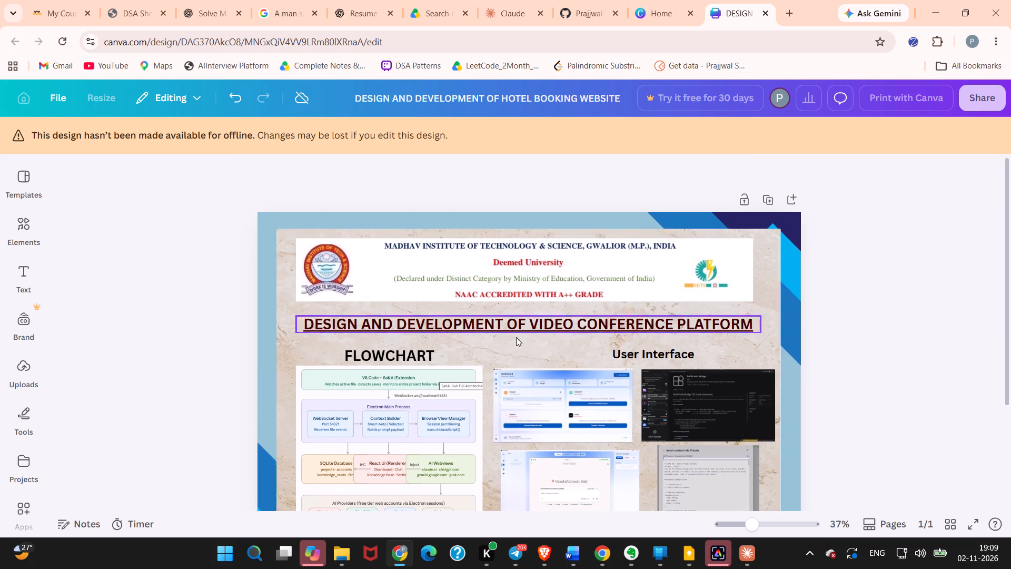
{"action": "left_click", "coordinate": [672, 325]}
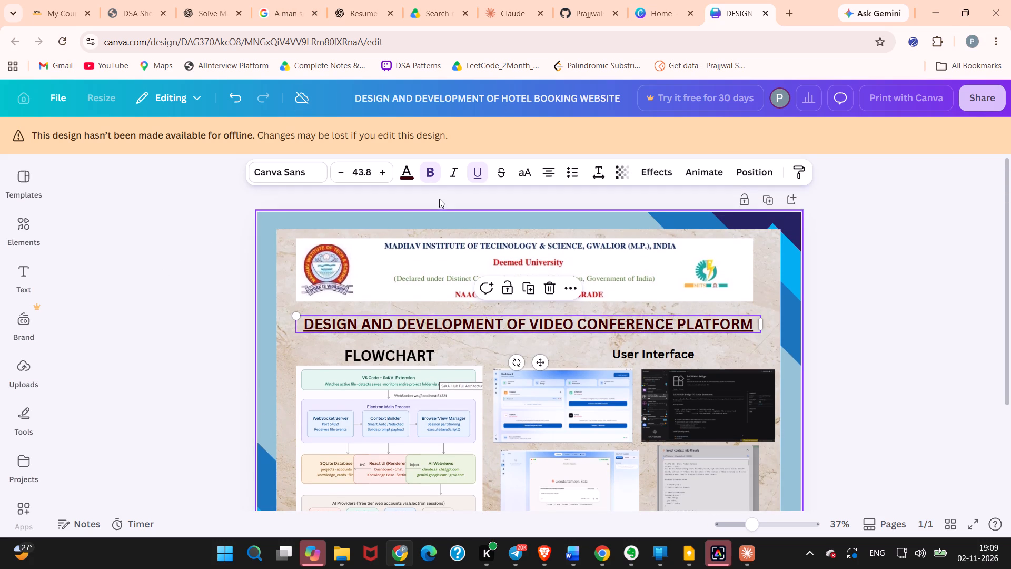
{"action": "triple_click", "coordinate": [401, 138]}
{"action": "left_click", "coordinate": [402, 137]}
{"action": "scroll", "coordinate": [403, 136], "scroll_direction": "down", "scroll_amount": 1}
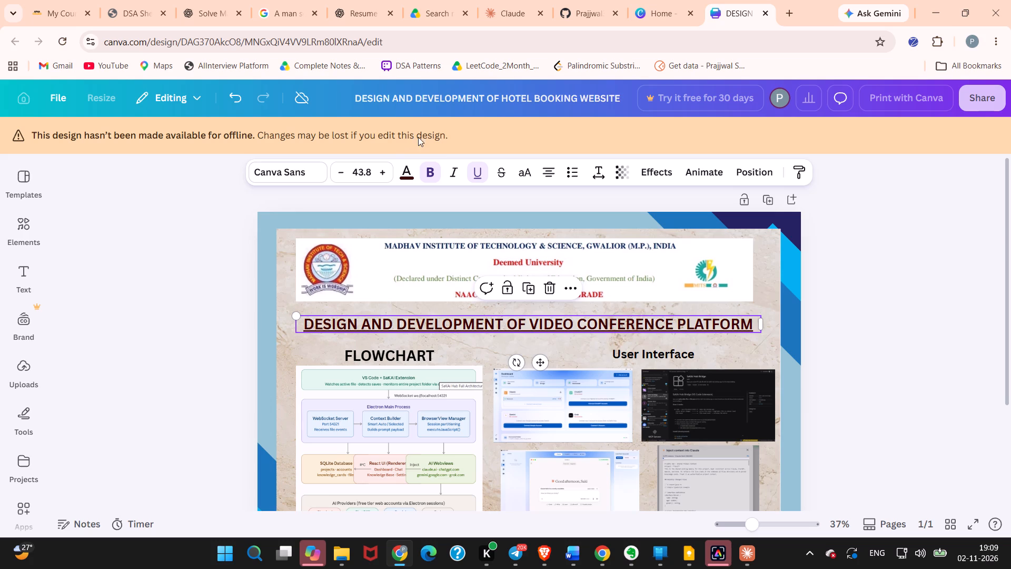
Replace VIDEO CONFERENCE in the poster's title with MULTI-AI WORKSPACE so it reads DESIGN AND DEVELOPMENT OF MULTI-AI WORKSPACE PLATFORM.
{"action": "left_click", "coordinate": [638, 325]}
{"action": "left_click", "coordinate": [638, 325]}
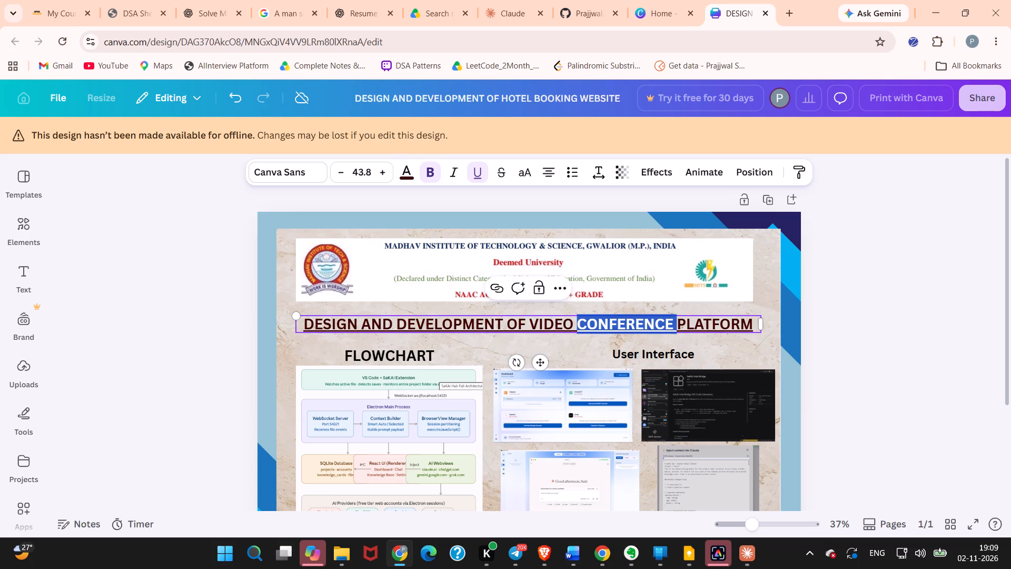
{"action": "left_click", "coordinate": [678, 326]}
{"action": "key", "text": "Left"}
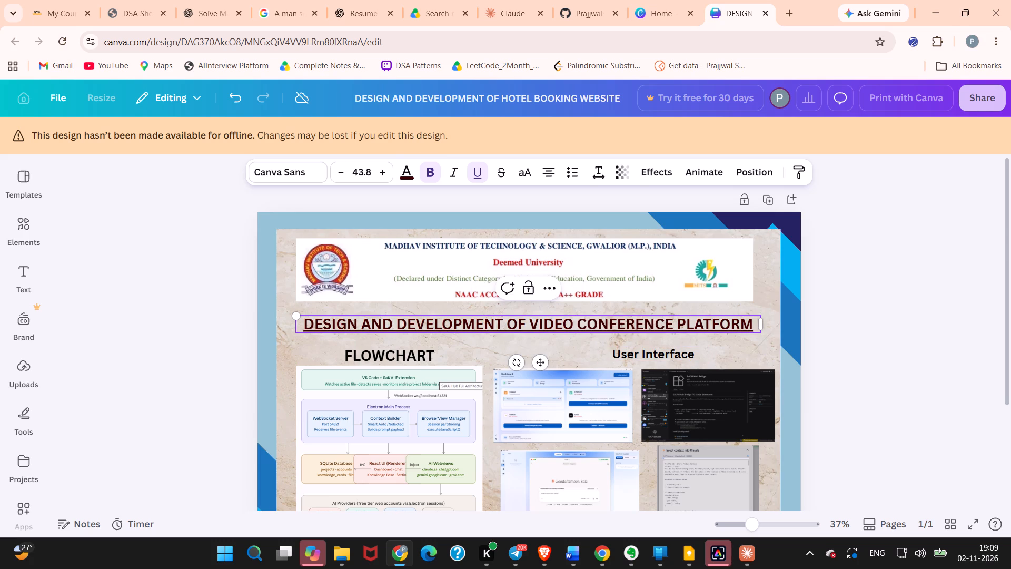
{"action": "key", "text": "BackSpace"}
{"action": "key", "text": "BackSpace"}
{"action": "key", "text": "BackSpace"}
{"action": "key", "text": "BackSpace"}
{"action": "key", "text": "BackSpace"}
{"action": "key", "text": "BackSpace"}
{"action": "key", "text": "BackSpace"}
{"action": "key", "text": "BackSpace"}
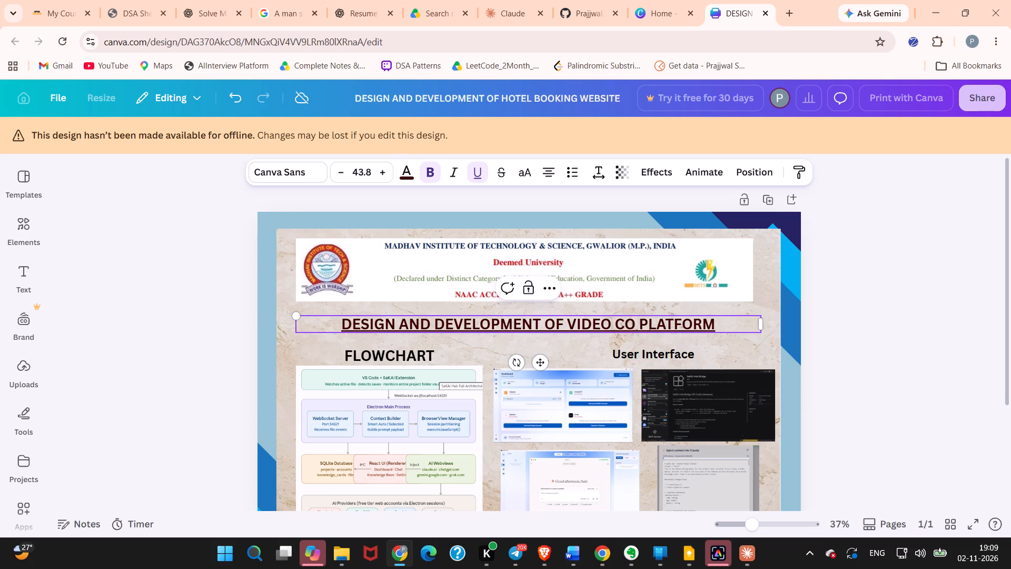
{"action": "key", "text": "BackSpace"}
{"action": "key", "text": "BackSpace"}
{"action": "key", "text": "BackSpace"}
{"action": "key", "text": "BackSpace"}
{"action": "key", "text": "BackSpace"}
{"action": "key", "text": "BackSpace"}
{"action": "key", "text": "BackSpace"}
{"action": "key", "text": "BackSpace"}
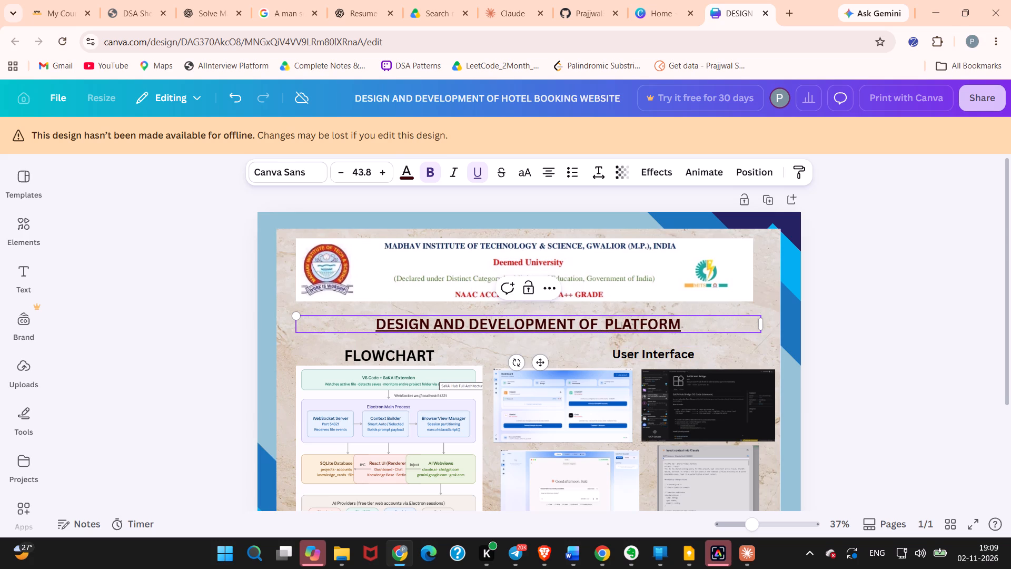
{"action": "type", "text": "Mul"}
{"action": "key", "text": "BackSpace"}
{"action": "key", "text": "BackSpace"}
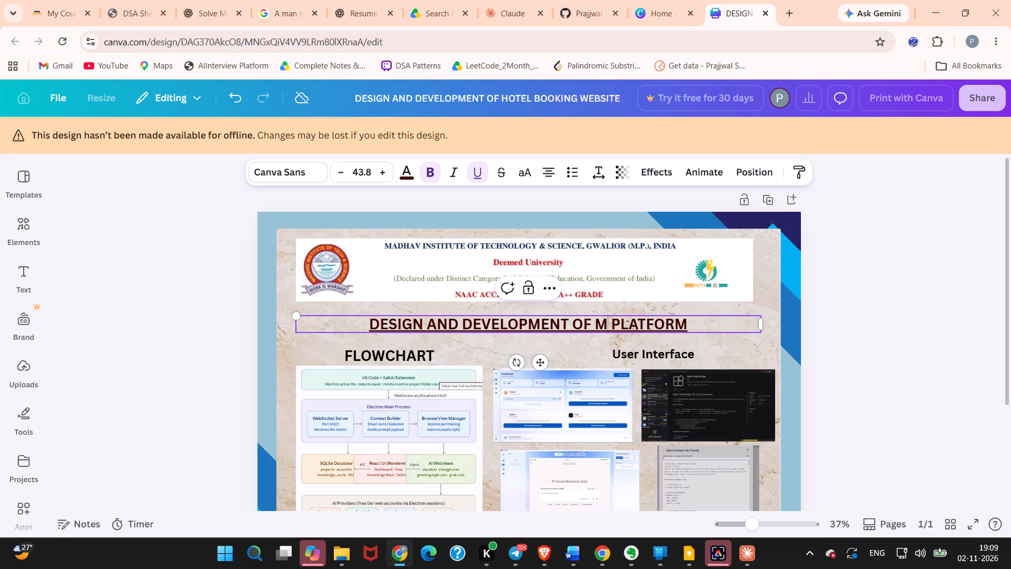
{"action": "type", "text": "ULT"}
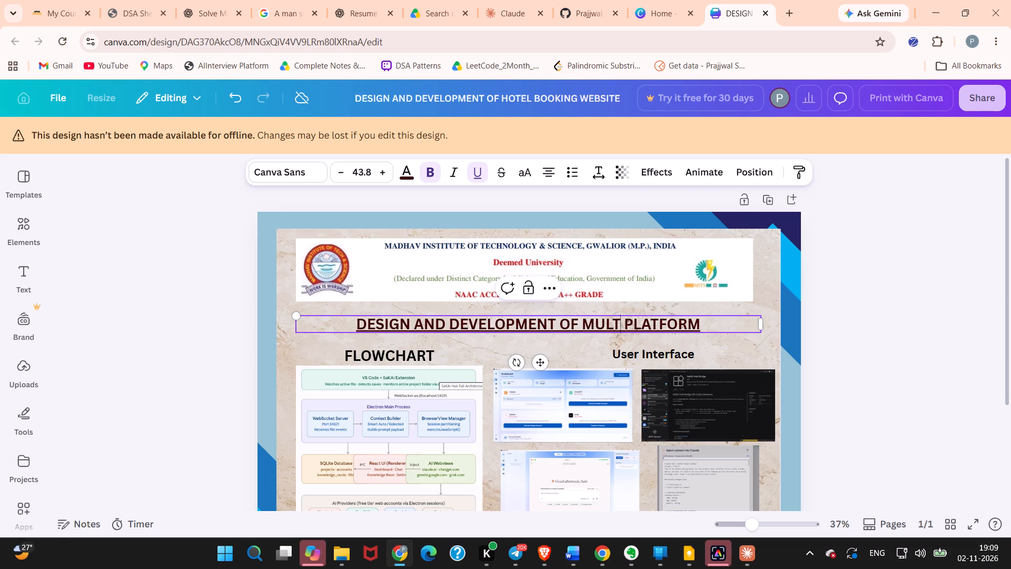
{"action": "key", "text": "i"}
{"action": "key", "text": "minus"}
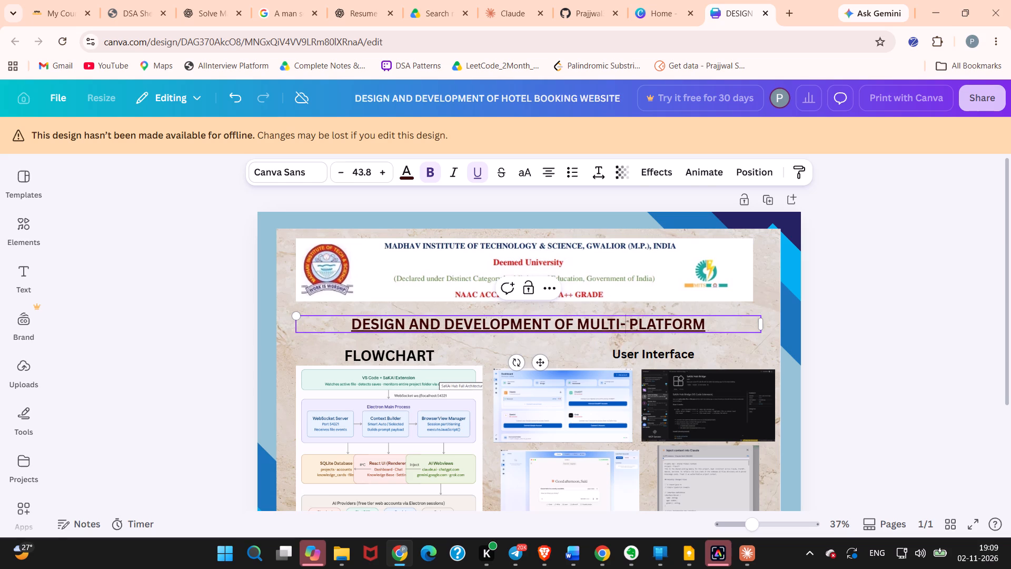
{"action": "type", "text": "AI"}
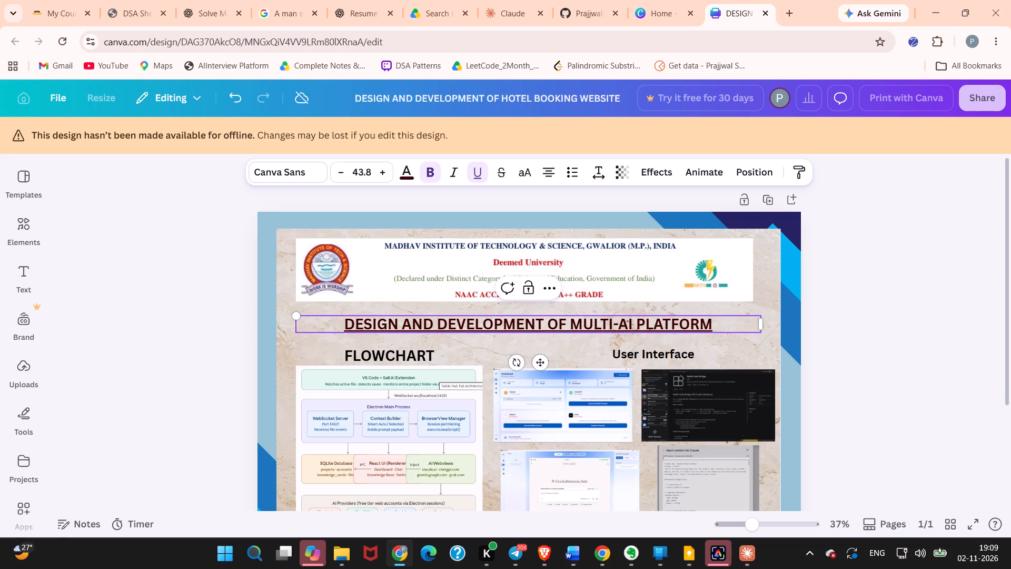
{"action": "key", "text": "space"}
{"action": "type", "text": "WORKSPACE"}
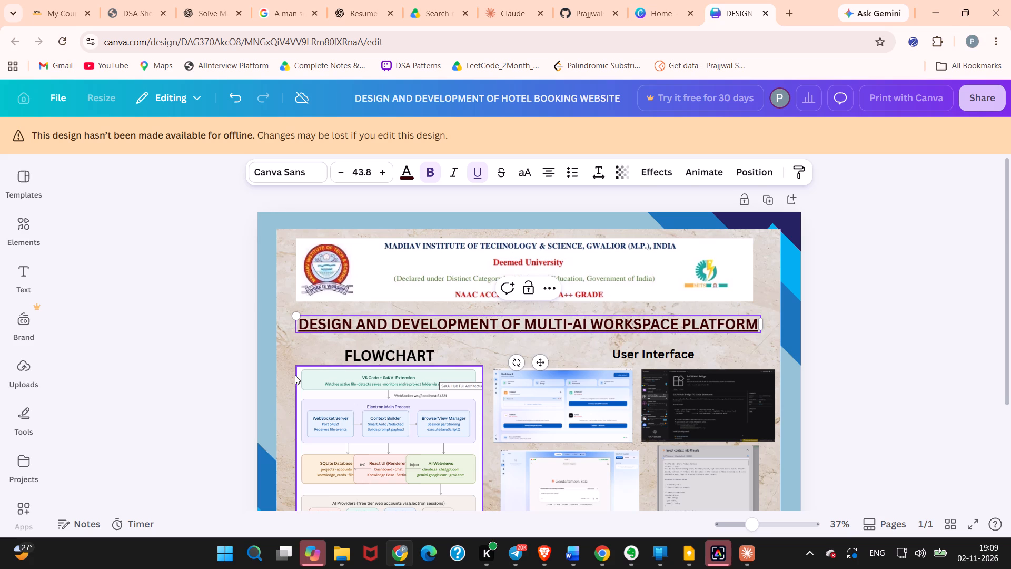
{"action": "left_click", "coordinate": [306, 344]}
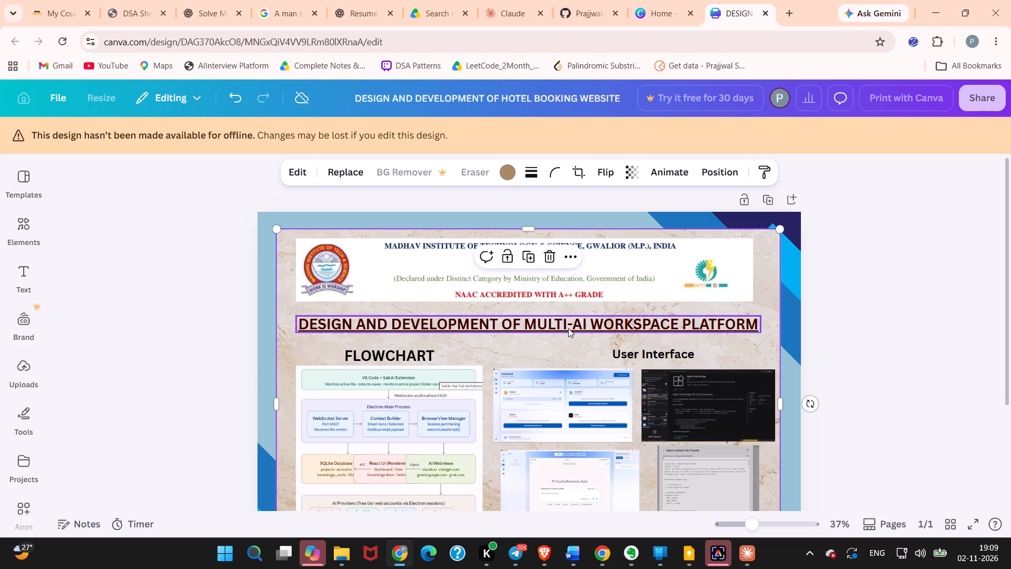
Examine the whole poster, checking the header, title, flowchart, interface screenshots and names.
{"action": "scroll", "coordinate": [568, 328], "scroll_direction": "down", "scroll_amount": 1}
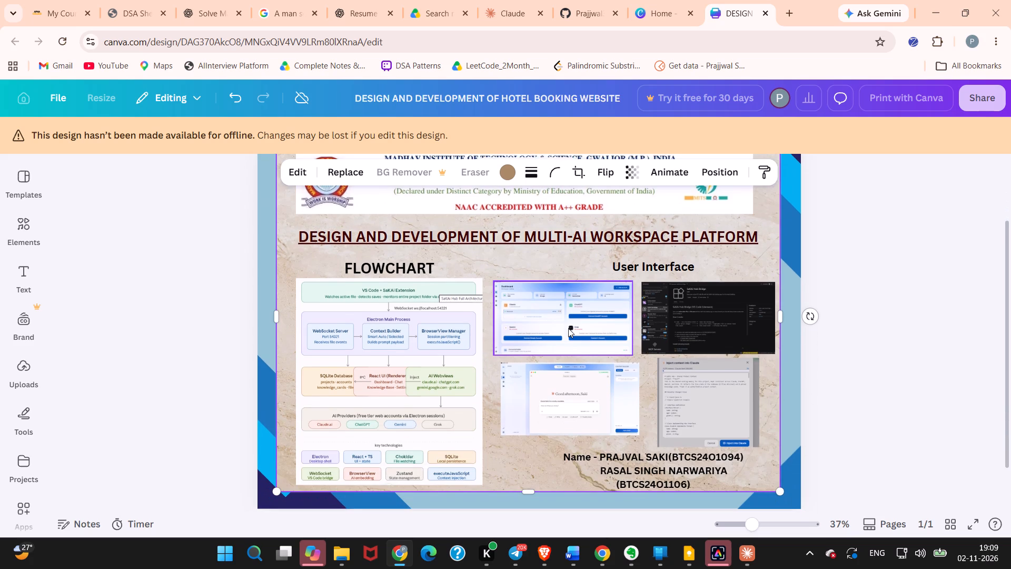
{"action": "scroll", "coordinate": [562, 328], "scroll_direction": "up", "scroll_amount": 1}
{"action": "scroll", "coordinate": [563, 328], "scroll_direction": "down", "scroll_amount": 1}
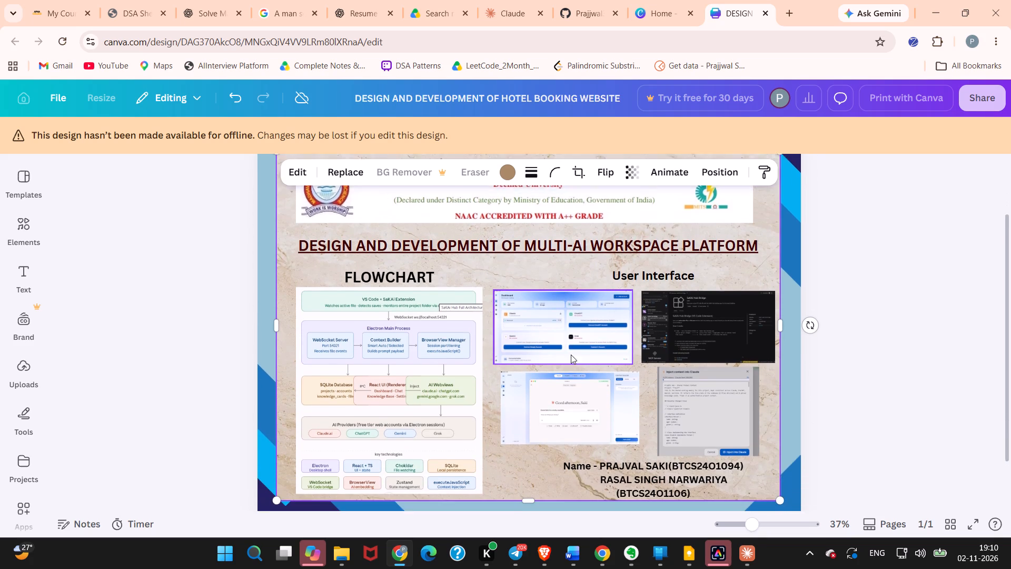
{"action": "scroll", "coordinate": [571, 355], "scroll_direction": "down", "scroll_amount": 1}
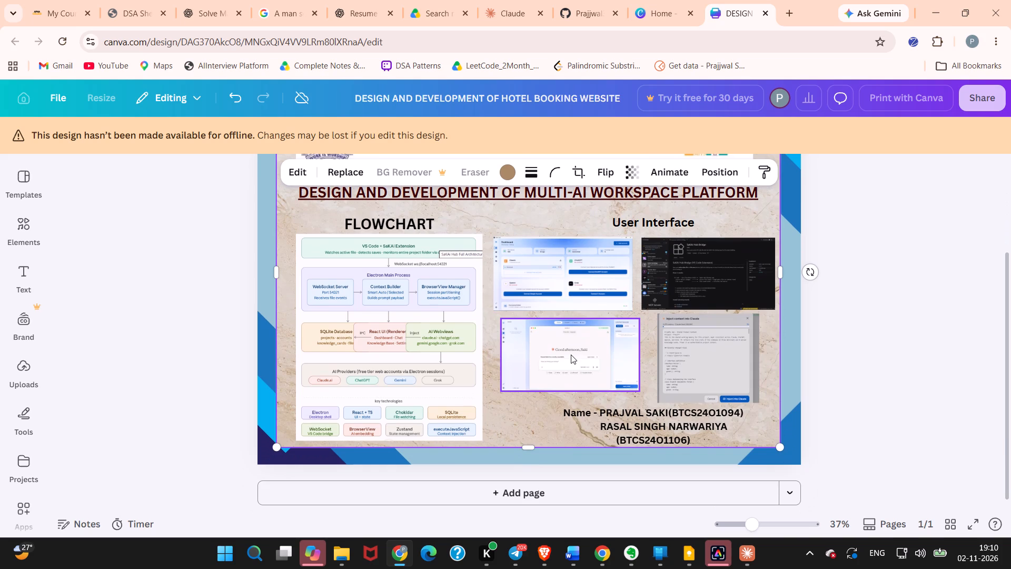
{"action": "scroll", "coordinate": [569, 347], "scroll_direction": "up", "scroll_amount": 1}
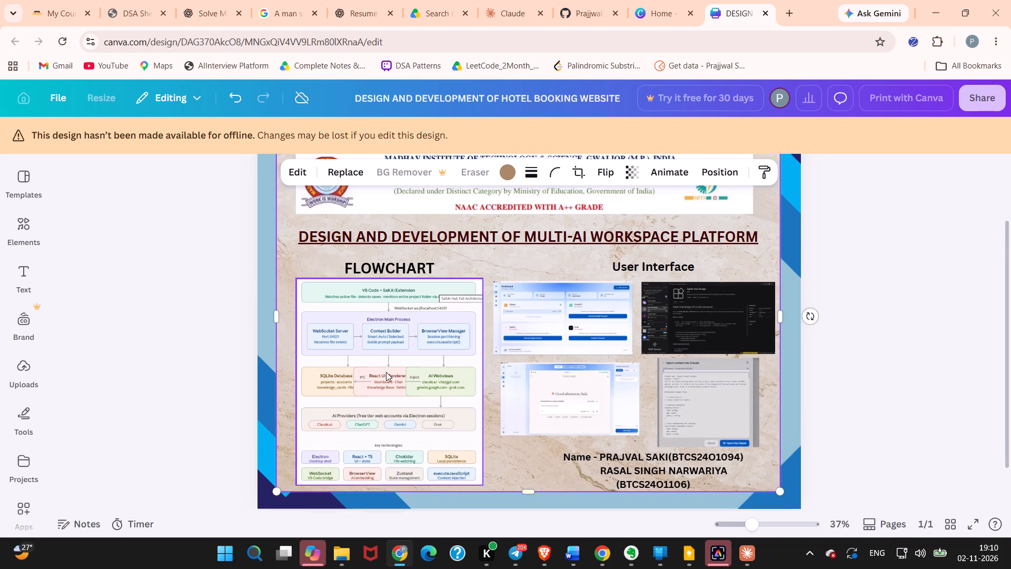
{"action": "scroll", "coordinate": [660, 344], "scroll_direction": "up", "scroll_amount": 2}
{"action": "scroll", "coordinate": [664, 345], "scroll_direction": "down", "scroll_amount": 1}
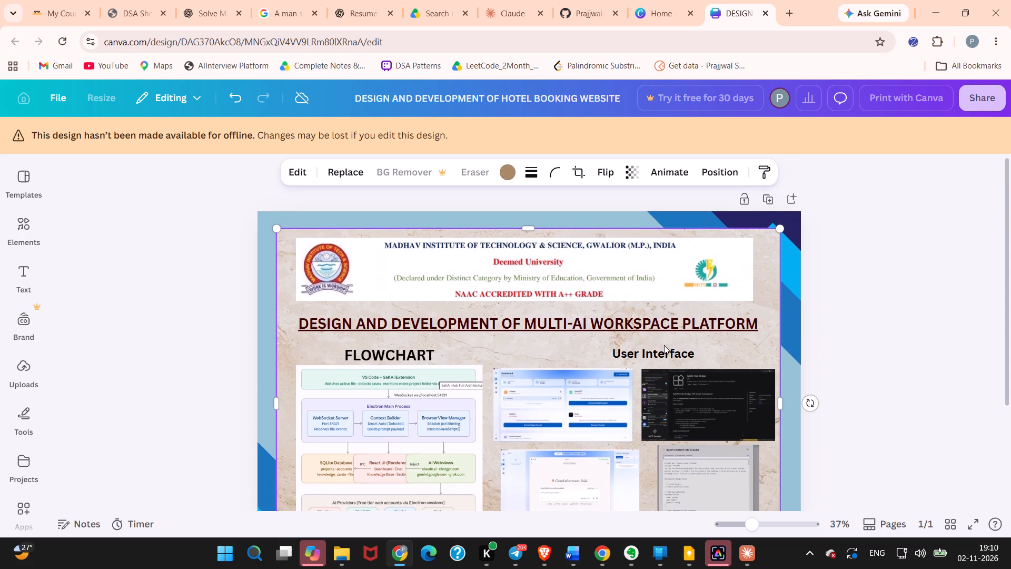
{"action": "scroll", "coordinate": [630, 344], "scroll_direction": "down", "scroll_amount": 1}
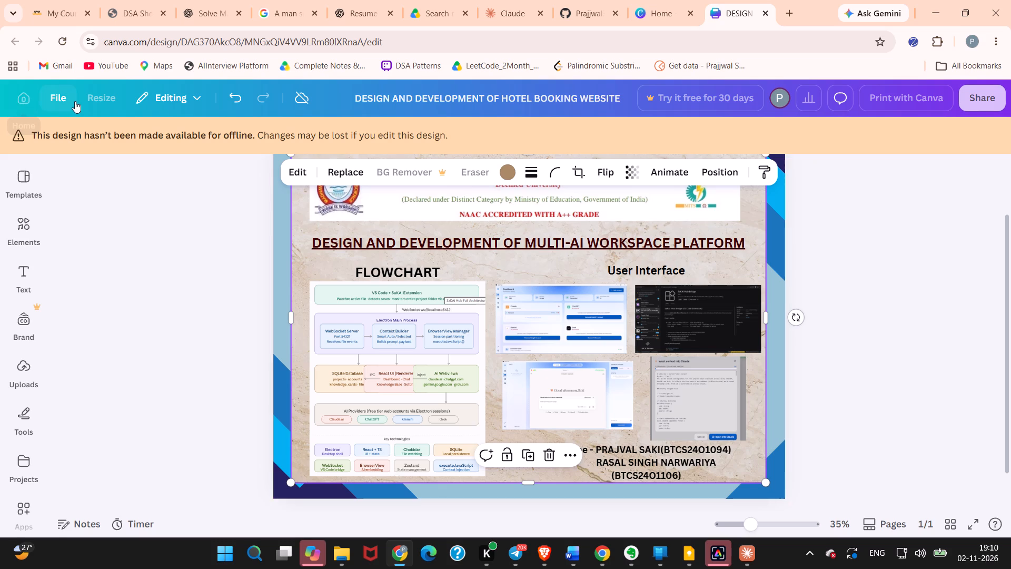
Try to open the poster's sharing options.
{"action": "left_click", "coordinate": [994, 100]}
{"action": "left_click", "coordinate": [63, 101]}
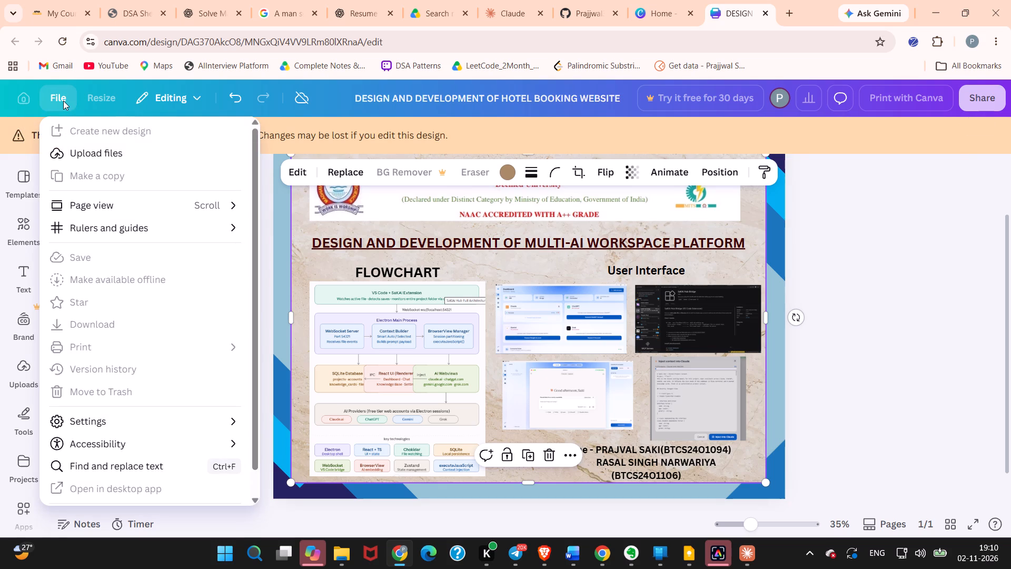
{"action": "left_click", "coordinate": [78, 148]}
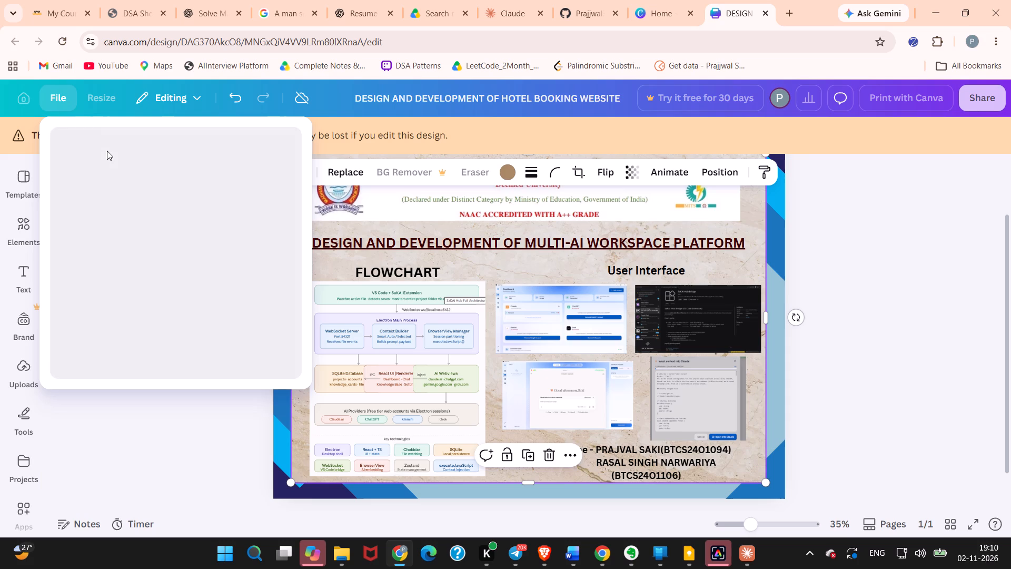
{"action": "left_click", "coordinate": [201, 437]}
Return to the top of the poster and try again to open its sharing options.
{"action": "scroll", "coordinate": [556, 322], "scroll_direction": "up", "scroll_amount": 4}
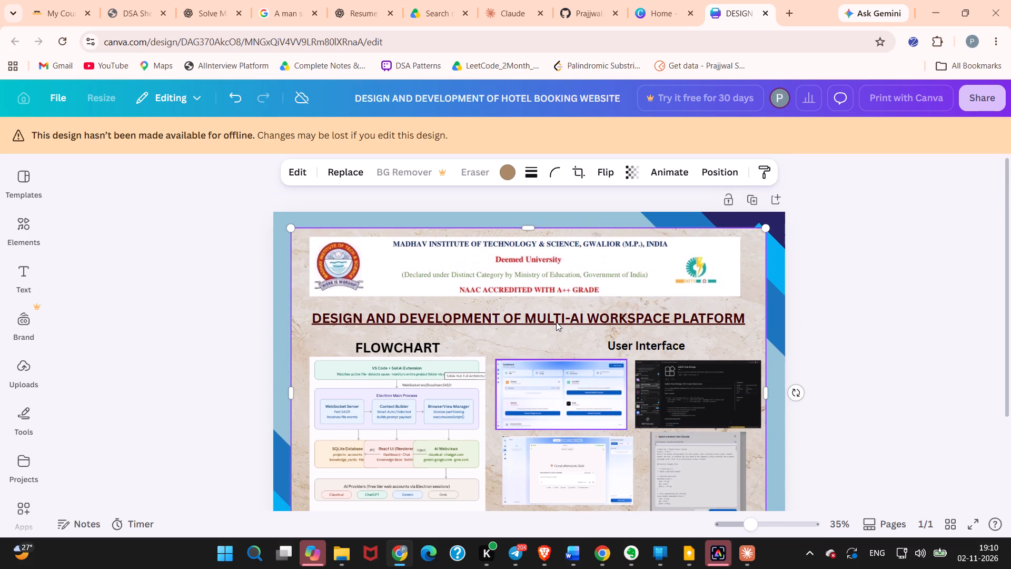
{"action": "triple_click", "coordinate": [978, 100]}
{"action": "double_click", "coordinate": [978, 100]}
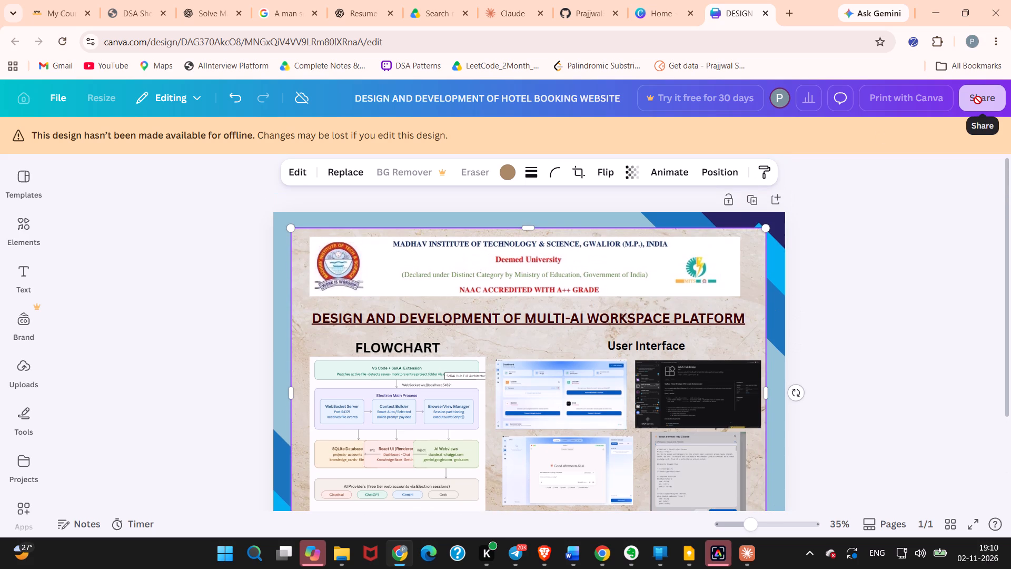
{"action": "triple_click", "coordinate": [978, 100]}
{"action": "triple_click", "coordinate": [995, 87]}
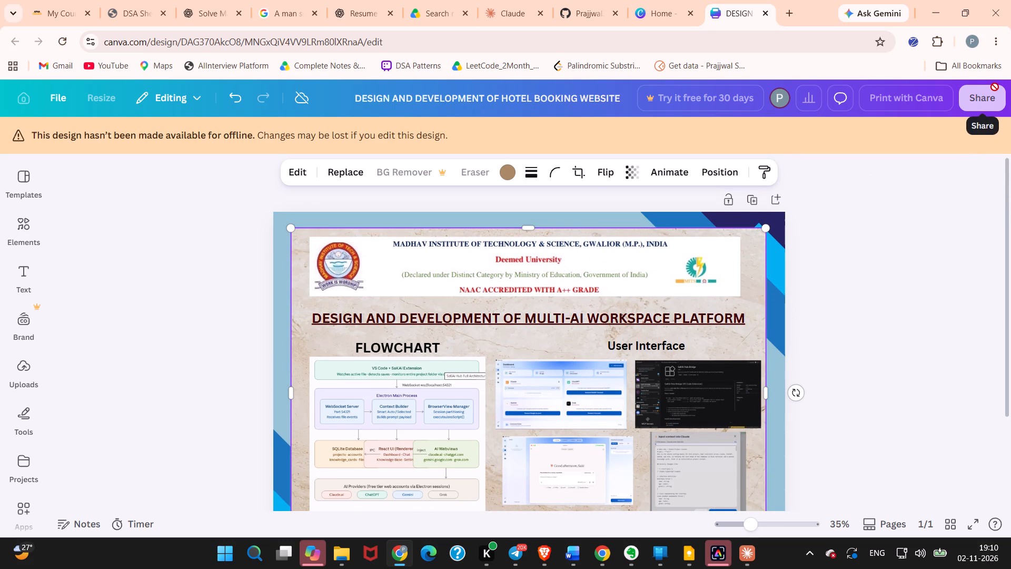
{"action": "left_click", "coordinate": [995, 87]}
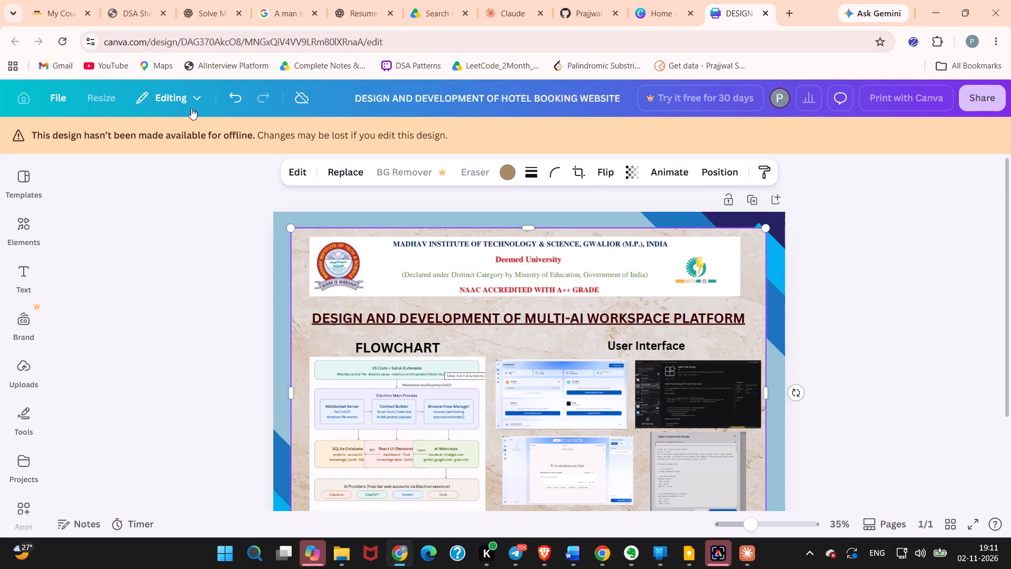
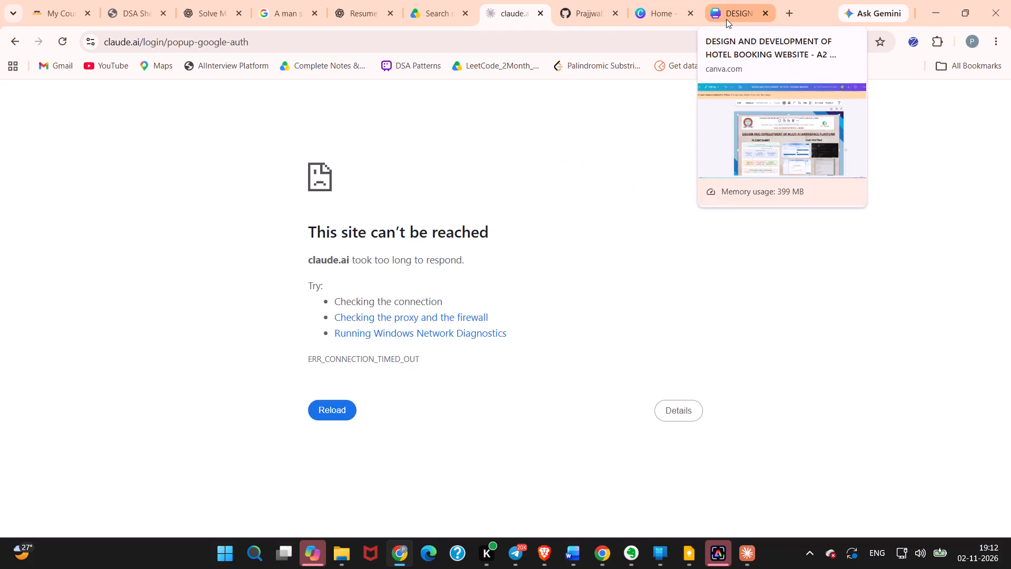
{"action": "scroll", "coordinate": [246, 357], "scroll_direction": "down", "scroll_amount": 3}
{"action": "scroll", "coordinate": [246, 357], "scroll_direction": "up", "scroll_amount": 2}
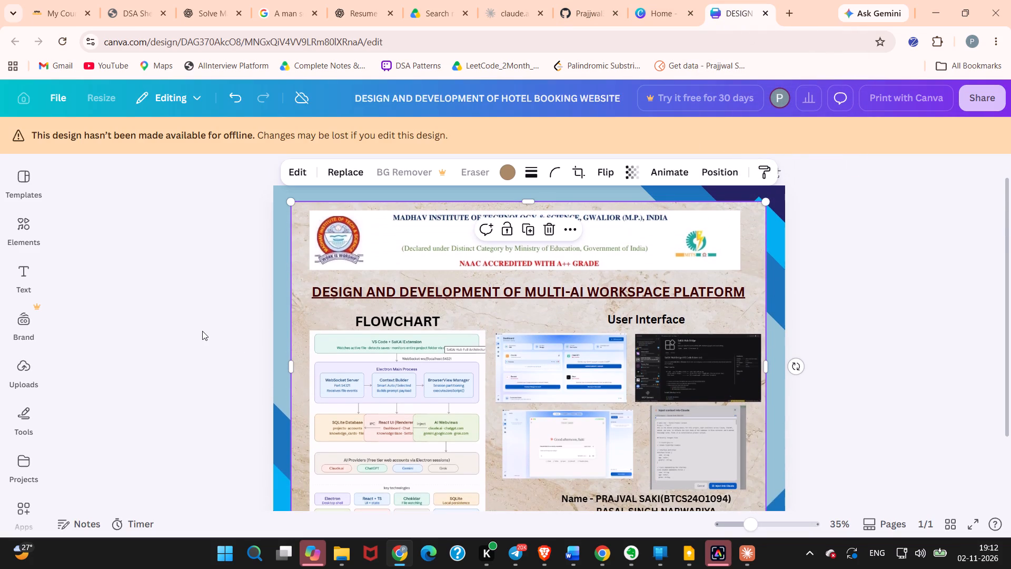
{"action": "scroll", "coordinate": [215, 233], "scroll_direction": "down", "scroll_amount": 4}
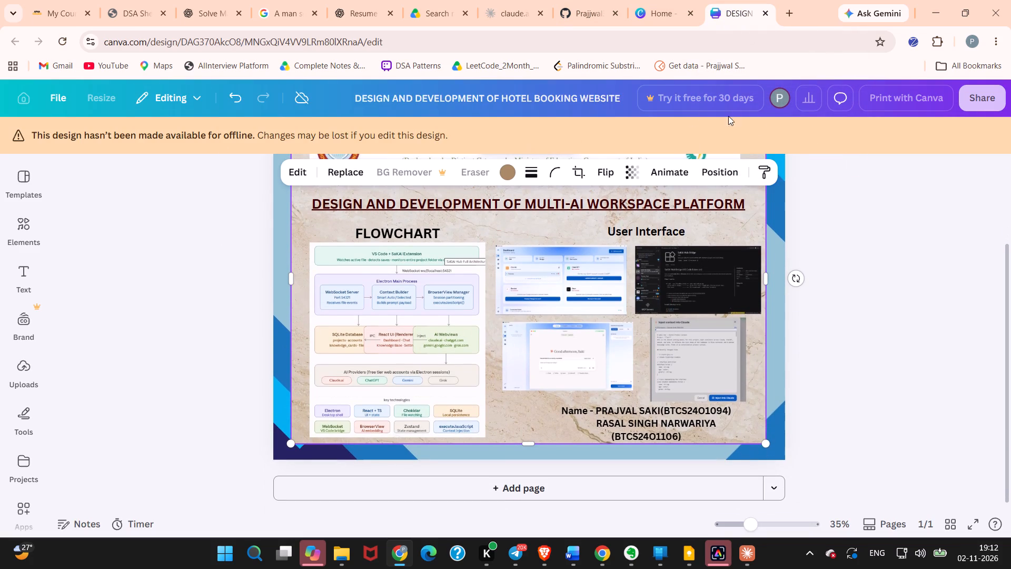
{"action": "left_click", "coordinate": [918, 568]}
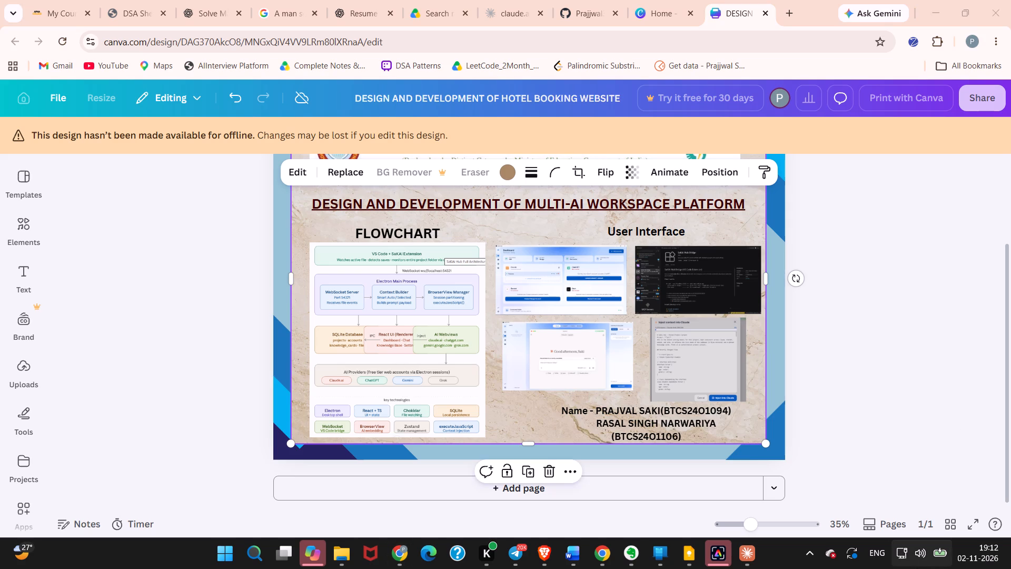
{"action": "left_click", "coordinate": [56, 53]}
{"action": "left_click", "coordinate": [64, 43]}
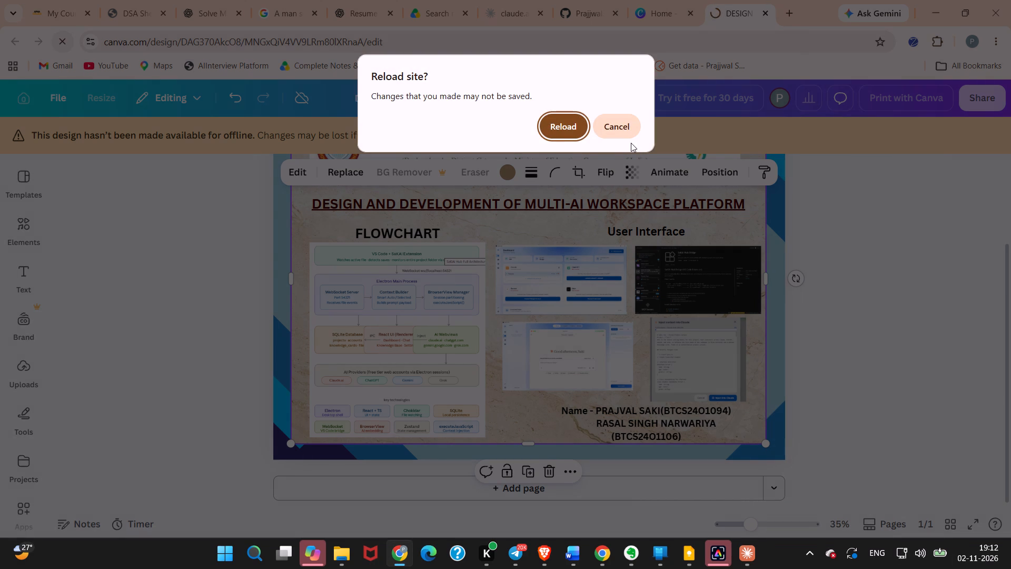
{"action": "left_click", "coordinate": [585, 121]}
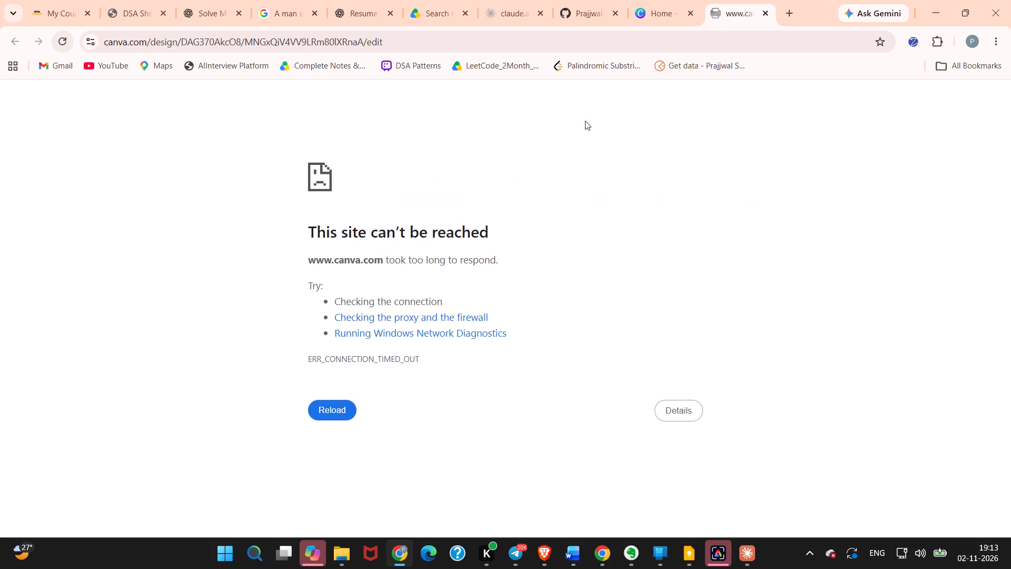
Connect the computer to the Saki Ji Wi-Fi network and reload the Canva poster page.
{"action": "left_click", "coordinate": [343, 414]}
{"action": "left_click", "coordinate": [897, 563]}
{"action": "left_click", "coordinate": [837, 317]}
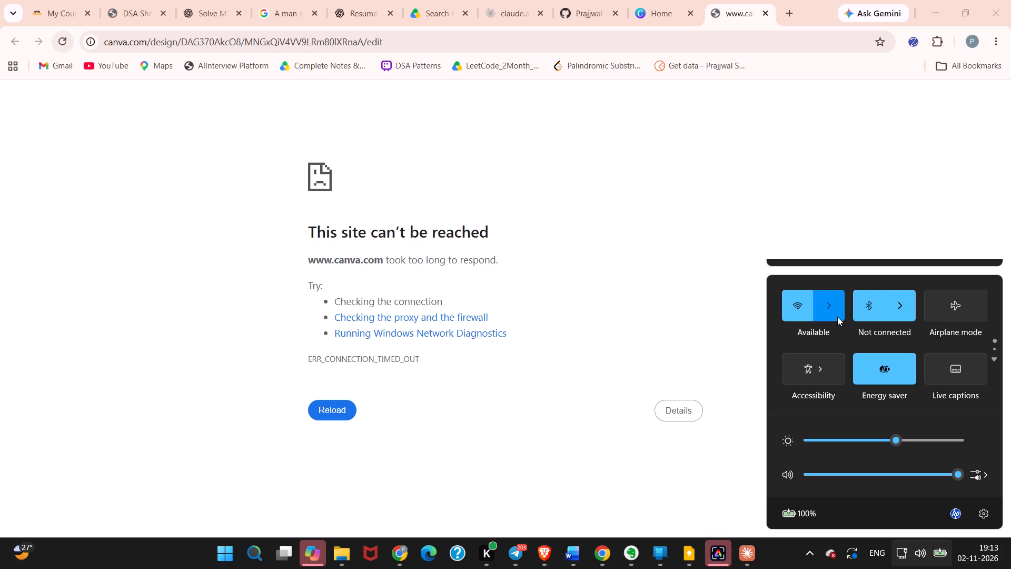
{"action": "left_click", "coordinate": [839, 310]}
{"action": "left_click", "coordinate": [955, 371]}
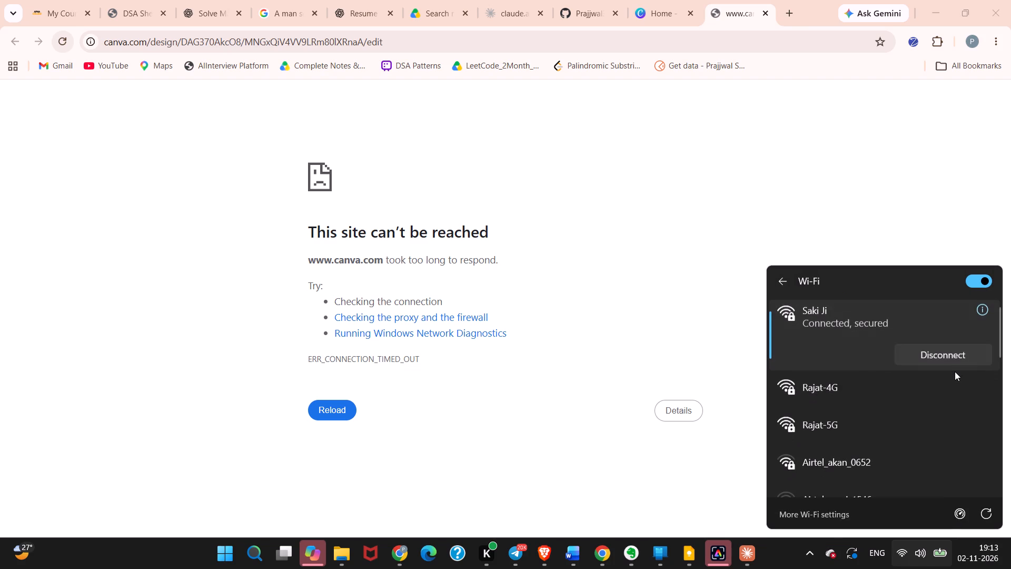
{"action": "left_click", "coordinate": [739, 331]}
{"action": "left_click", "coordinate": [63, 47]}
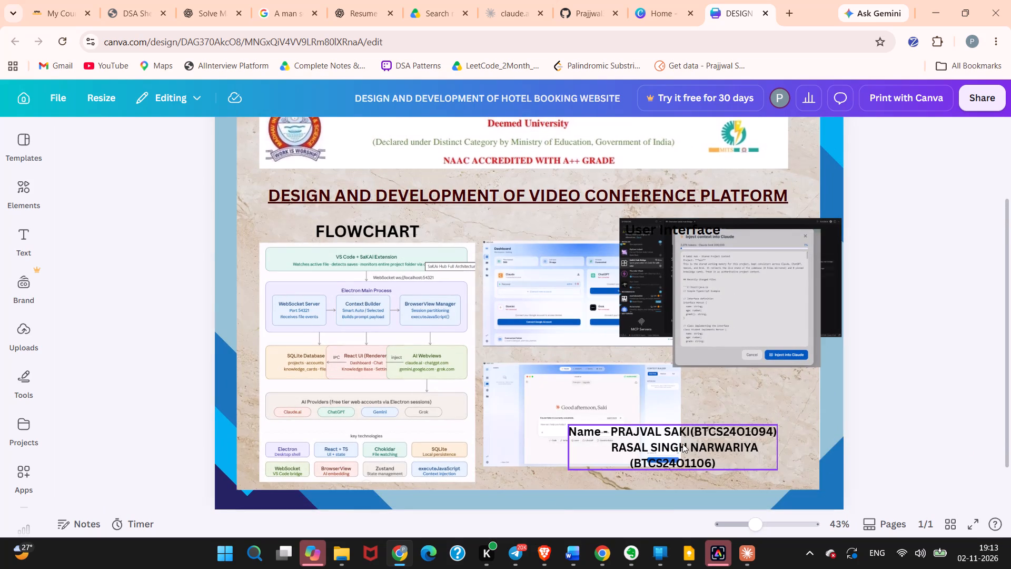
Move the student names text block slightly down, closer to the poster's bottom edge.
{"action": "left_click", "coordinate": [684, 444]}
{"action": "left_click_drag", "start_coordinate": [684, 444], "coordinate": [688, 466]}
Move the "Inject context into Claude" screenshot down into the empty area above the student names.
{"action": "left_click", "coordinate": [752, 425]}
{"action": "left_click_drag", "start_coordinate": [736, 337], "coordinate": [747, 420]}
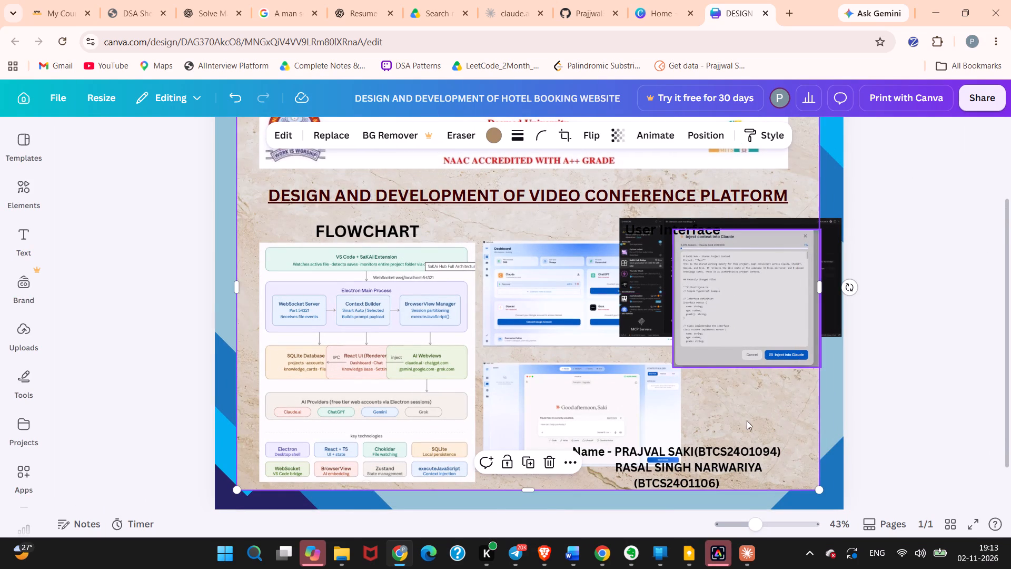
Move the "Inject context into Claude" screenshot down, clear of the dark SaKAi Hub Bridge screenshot.
{"action": "left_click_drag", "start_coordinate": [747, 420], "coordinate": [751, 394]}
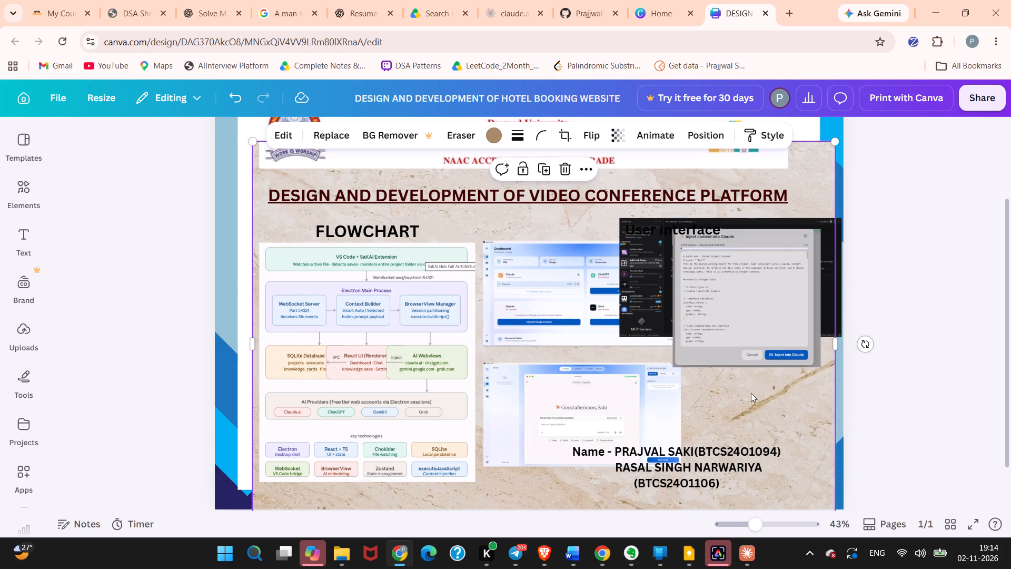
{"action": "key", "text": "ctrl+z"}
{"action": "left_click", "coordinate": [747, 324]}
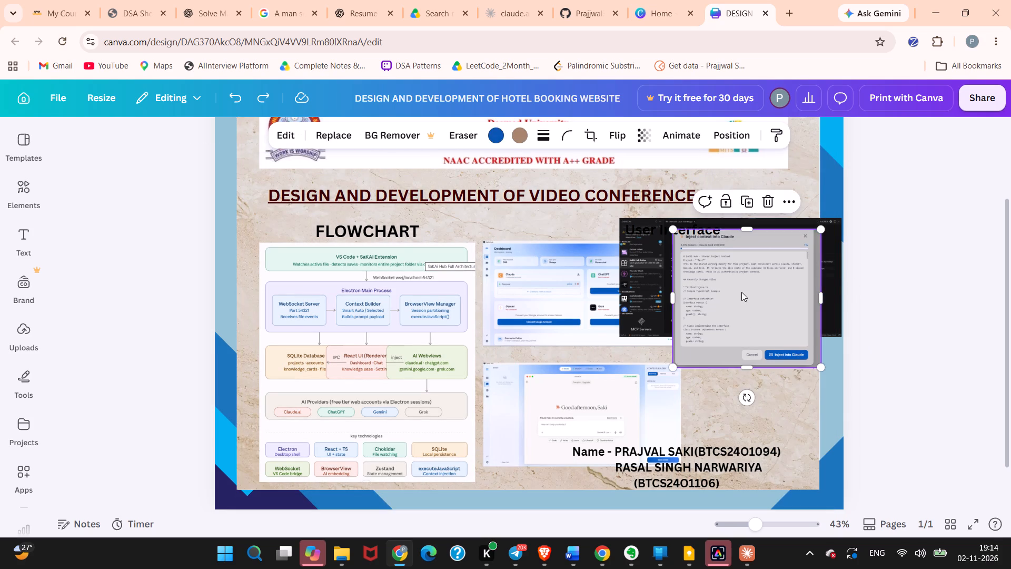
{"action": "left_click_drag", "start_coordinate": [741, 292], "coordinate": [761, 398]}
Shrink the dark SaKAi Hub Bridge screenshot toward its outer upper corner, keeping its proportions.
{"action": "left_click", "coordinate": [687, 270]}
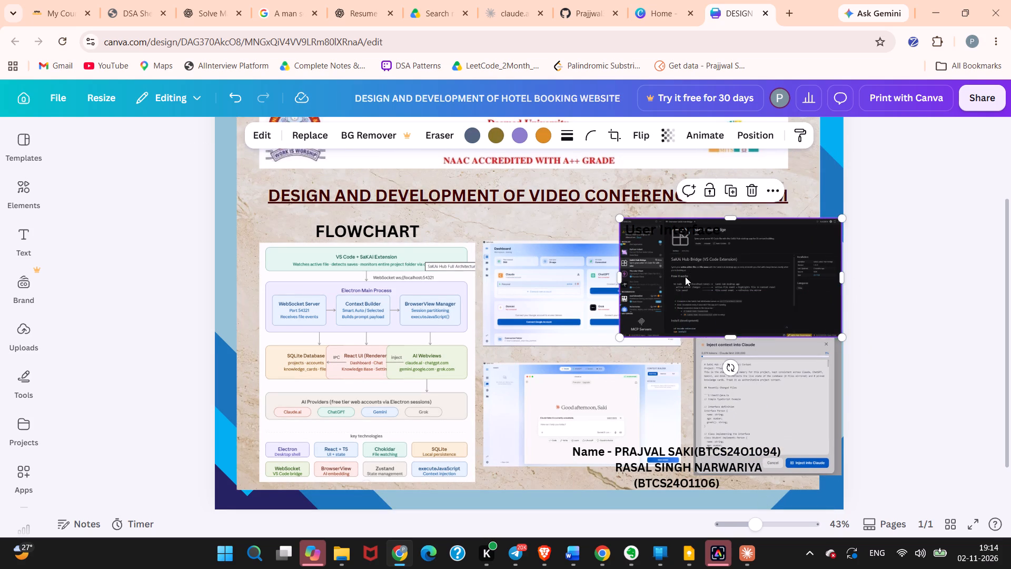
{"action": "left_click_drag", "start_coordinate": [622, 340], "coordinate": [685, 311]}
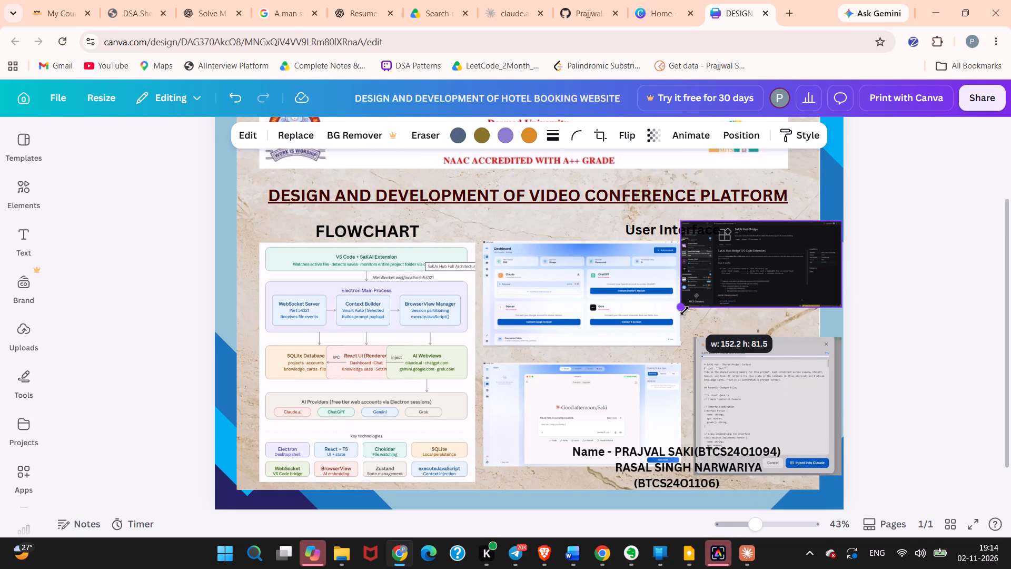
{"action": "left_click_drag", "start_coordinate": [685, 311], "coordinate": [672, 323]}
Shrink the Dashboard screenshot and place it beside the flowchart, slightly below the User Interface heading.
{"action": "left_click", "coordinate": [649, 337]}
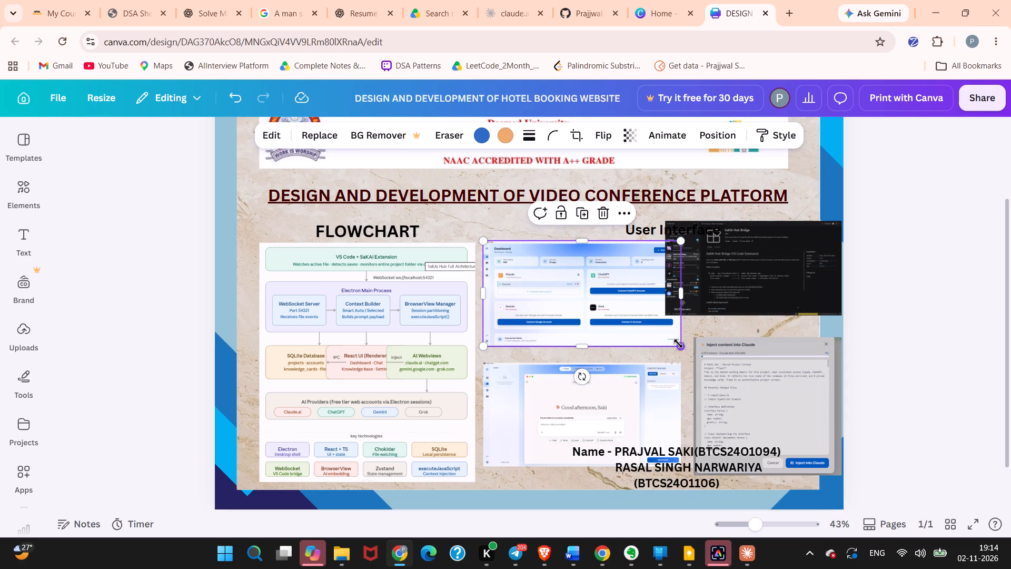
{"action": "left_click_drag", "start_coordinate": [680, 345], "coordinate": [652, 325]}
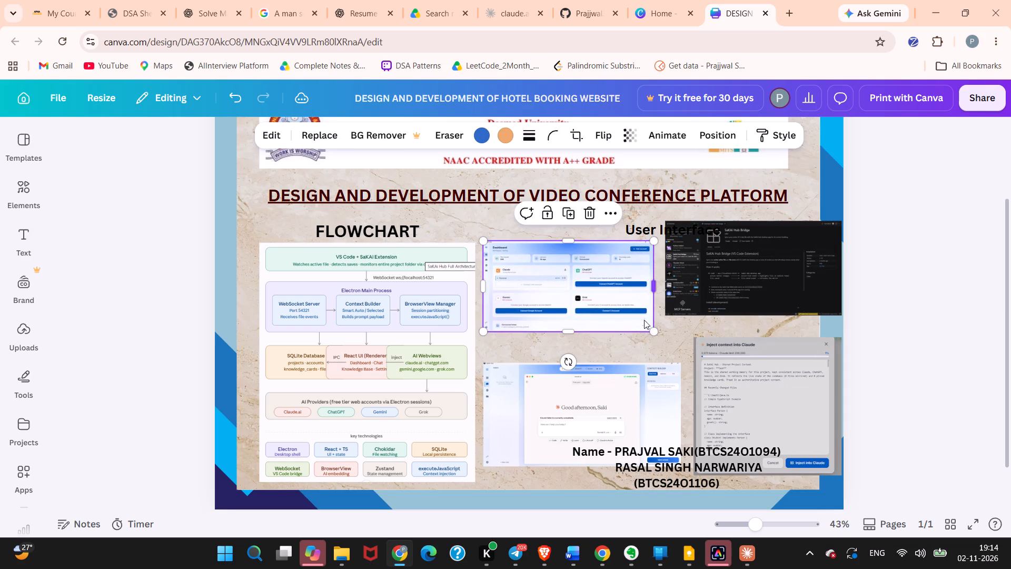
{"action": "left_click_drag", "start_coordinate": [630, 310], "coordinate": [637, 313]}
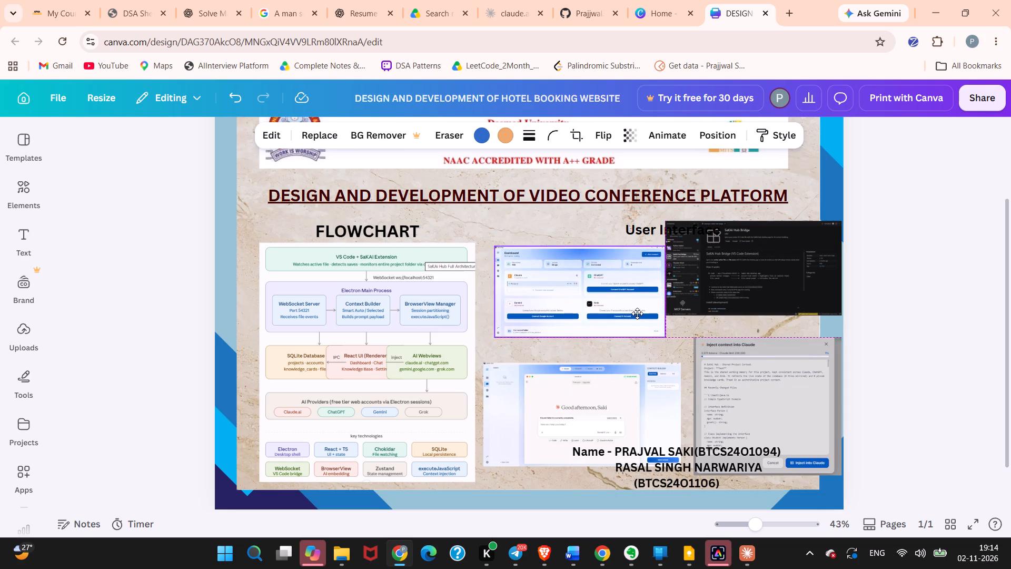
{"action": "left_click_drag", "start_coordinate": [637, 313], "coordinate": [635, 312]}
Move the dark SaKAi Hub Bridge screenshot below the User Interface heading, beside the Dashboard screenshot, and shrink it to fit within the marble background.
{"action": "left_click", "coordinate": [742, 300]}
{"action": "left_click_drag", "start_coordinate": [742, 300], "coordinate": [739, 322]}
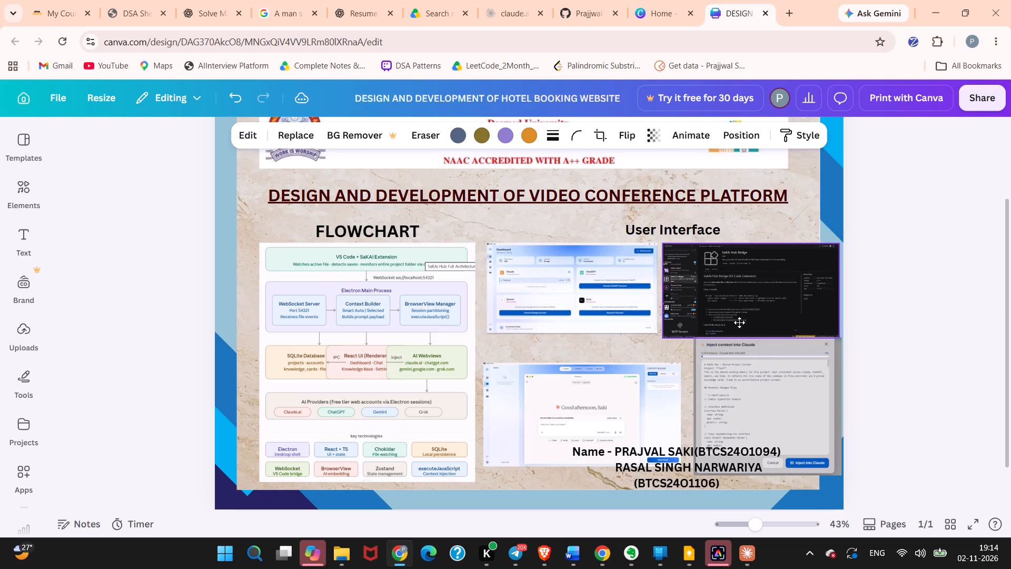
{"action": "left_click_drag", "start_coordinate": [739, 322], "coordinate": [739, 323]}
{"action": "left_click_drag", "start_coordinate": [840, 335], "coordinate": [826, 335]}
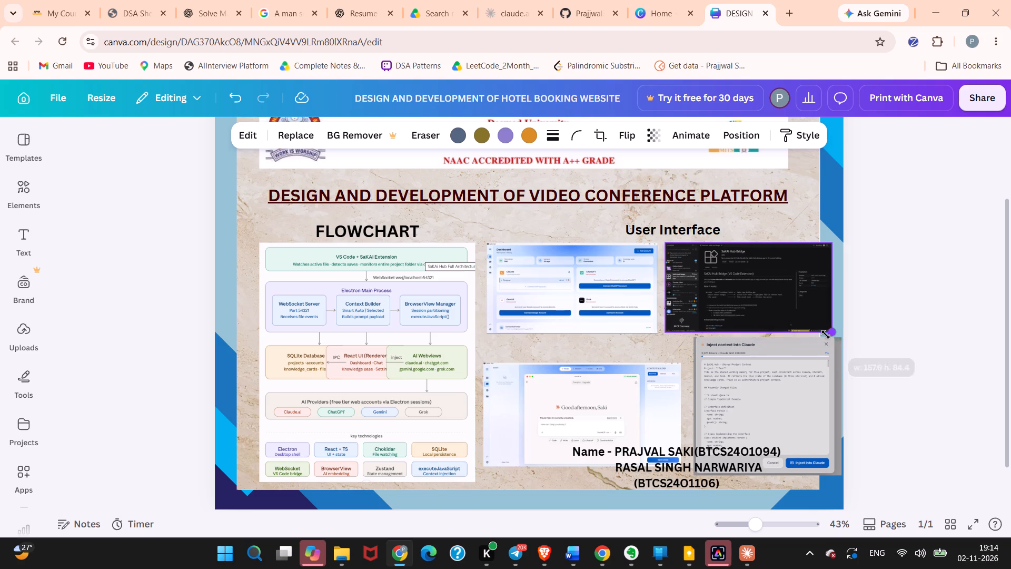
{"action": "left_click_drag", "start_coordinate": [826, 335], "coordinate": [817, 330]}
Shrink the Dashboard screenshot to about 157.6 by 84 and nudge it slightly toward the dark screenshot.
{"action": "left_click", "coordinate": [598, 298]}
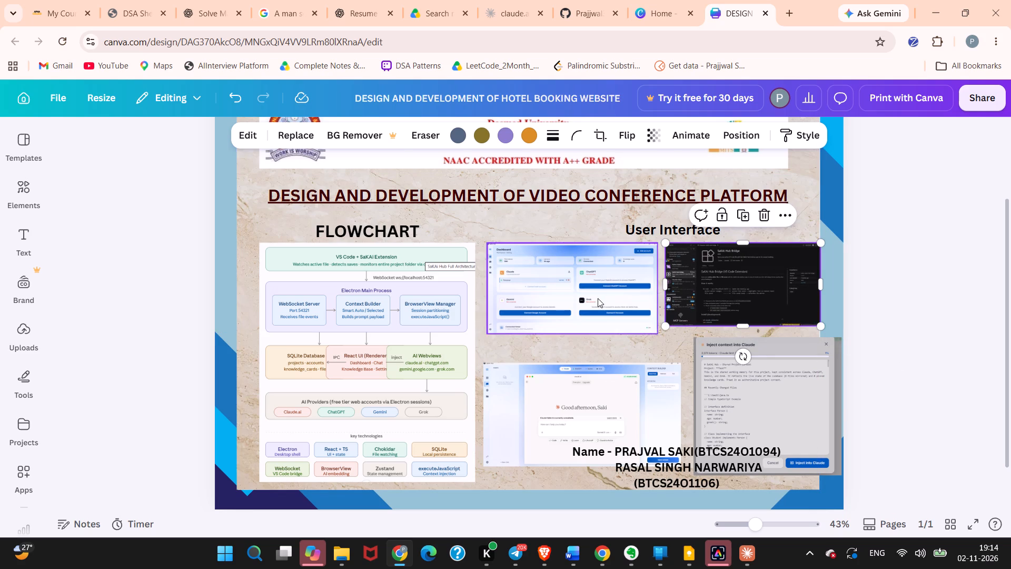
{"action": "left_click_drag", "start_coordinate": [658, 336], "coordinate": [653, 331]}
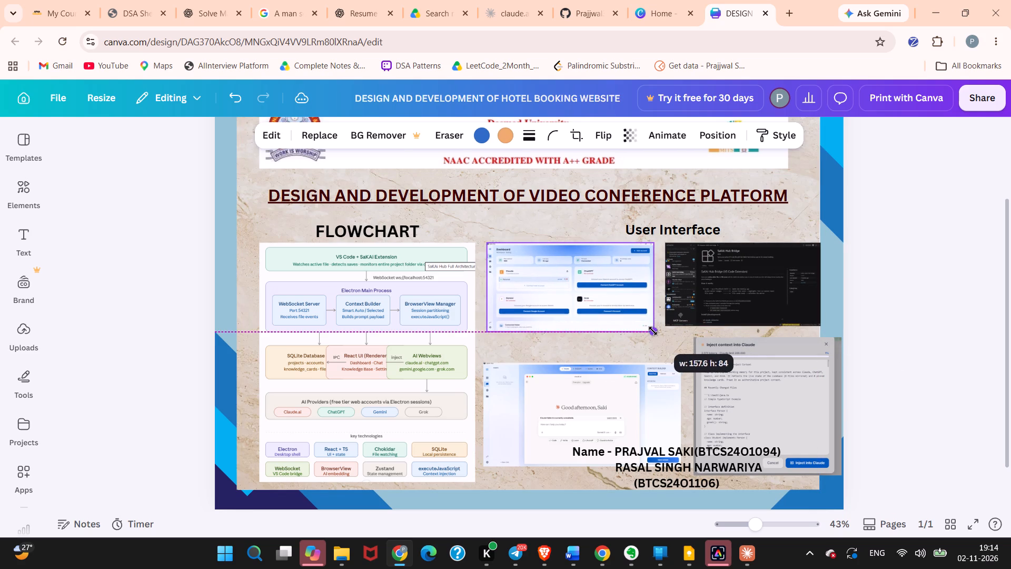
{"action": "left_click", "coordinate": [612, 296]}
Set the dark SaKAi Hub Bridge screenshot close beside the Dashboard screenshot and extend its bottom edge to about 84 high, matching the Dashboard.
{"action": "left_click_drag", "start_coordinate": [712, 295], "coordinate": [707, 296]}
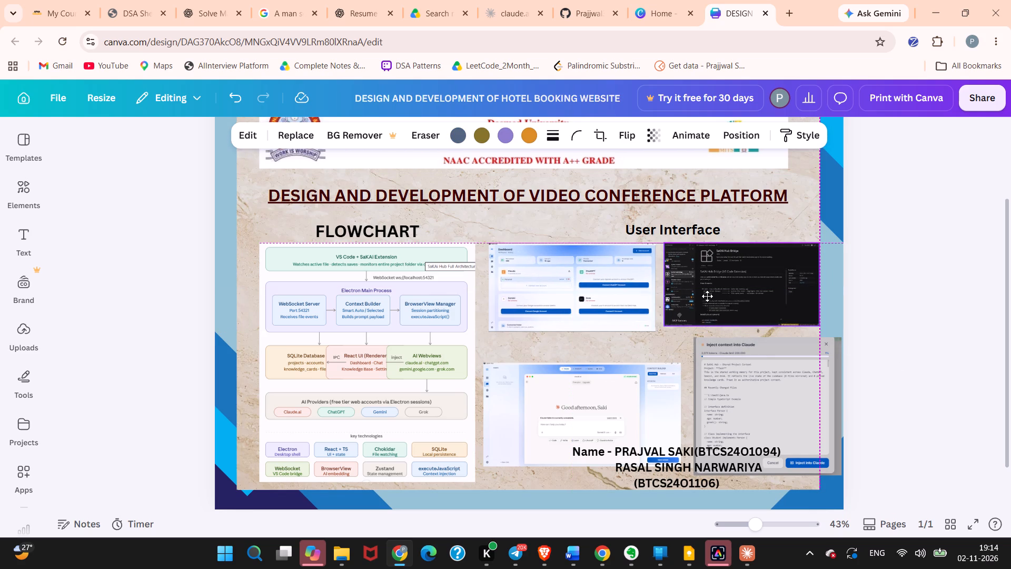
{"action": "left_click_drag", "start_coordinate": [707, 296], "coordinate": [709, 297]}
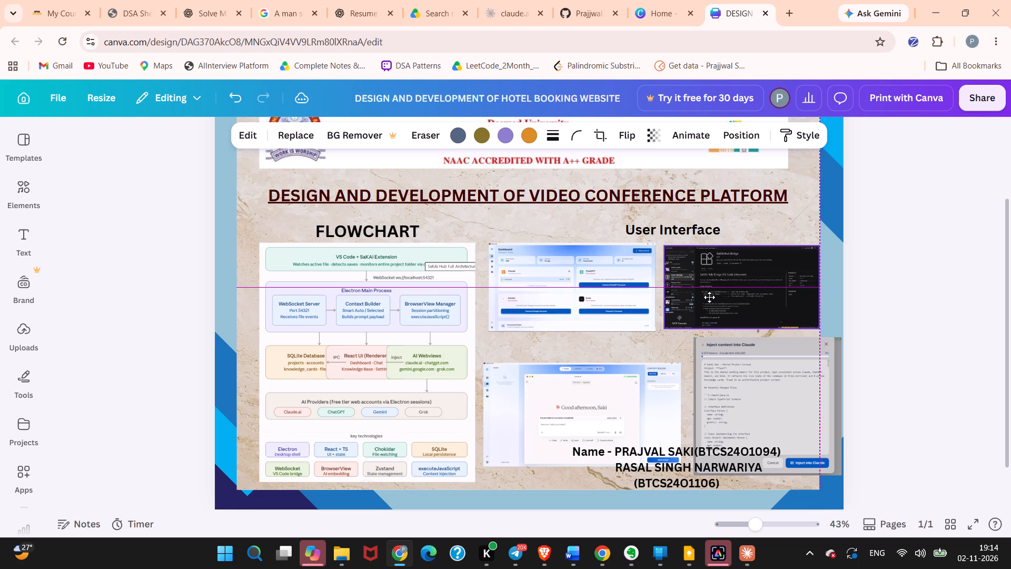
{"action": "left_click_drag", "start_coordinate": [709, 297], "coordinate": [708, 295]}
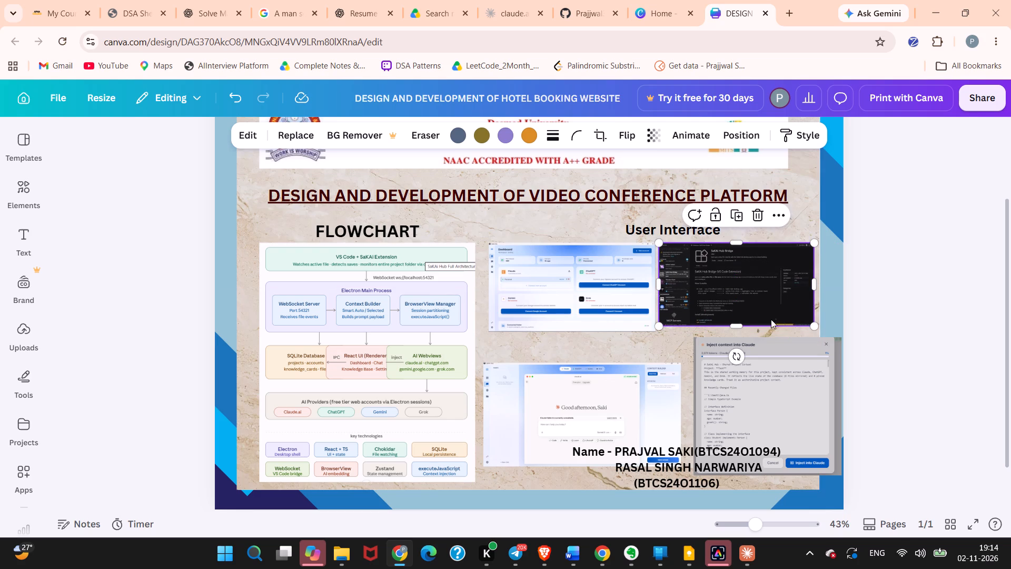
{"action": "left_click", "coordinate": [738, 326]}
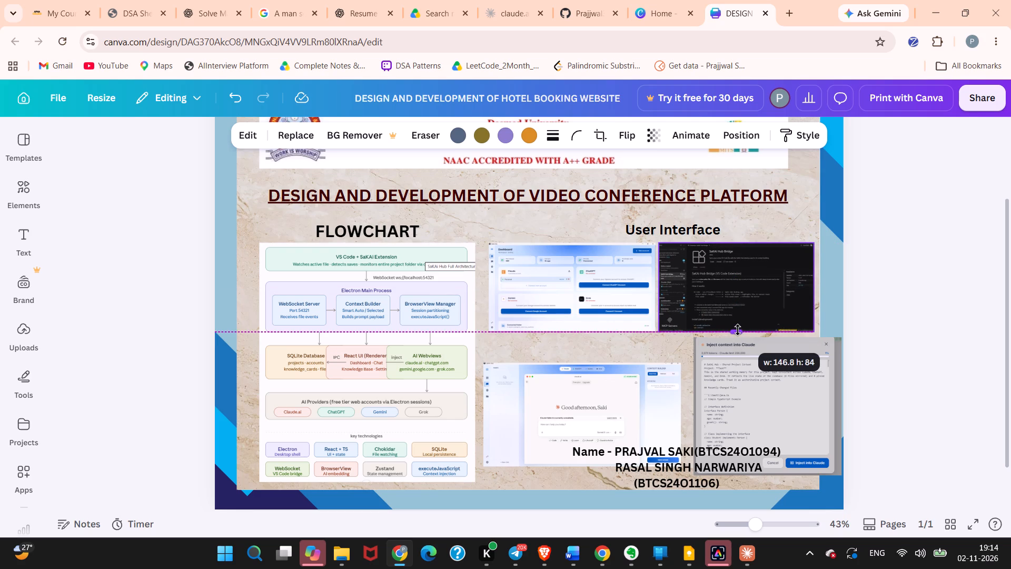
{"action": "left_click", "coordinate": [806, 224]}
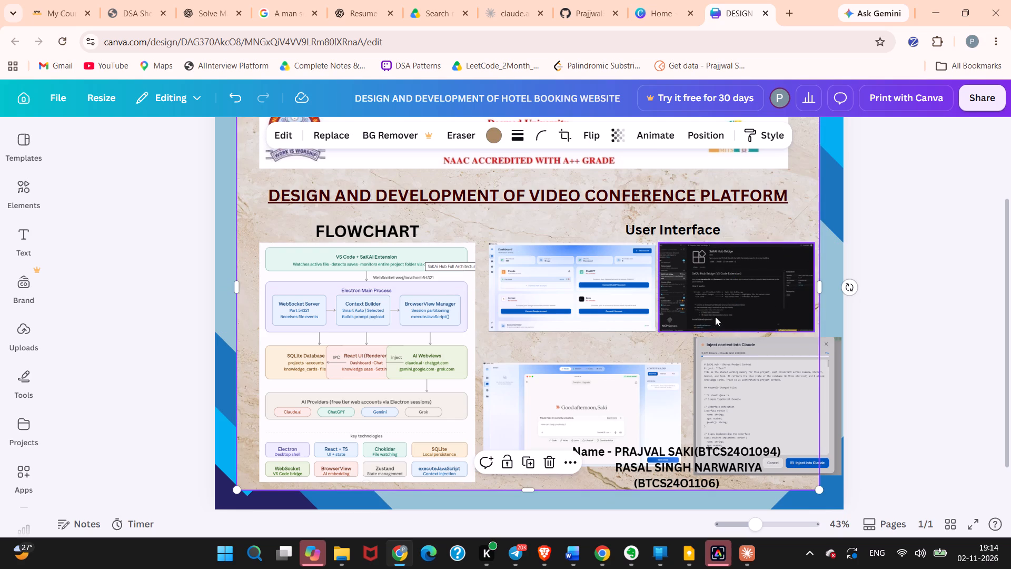
Move the "Good afternoon" chat screenshot directly under the Dashboard screenshot and shrink it to match the Dashboard's width.
{"action": "left_click", "coordinate": [631, 433]}
{"action": "left_click_drag", "start_coordinate": [631, 433], "coordinate": [638, 405]}
{"action": "left_click", "coordinate": [691, 445]}
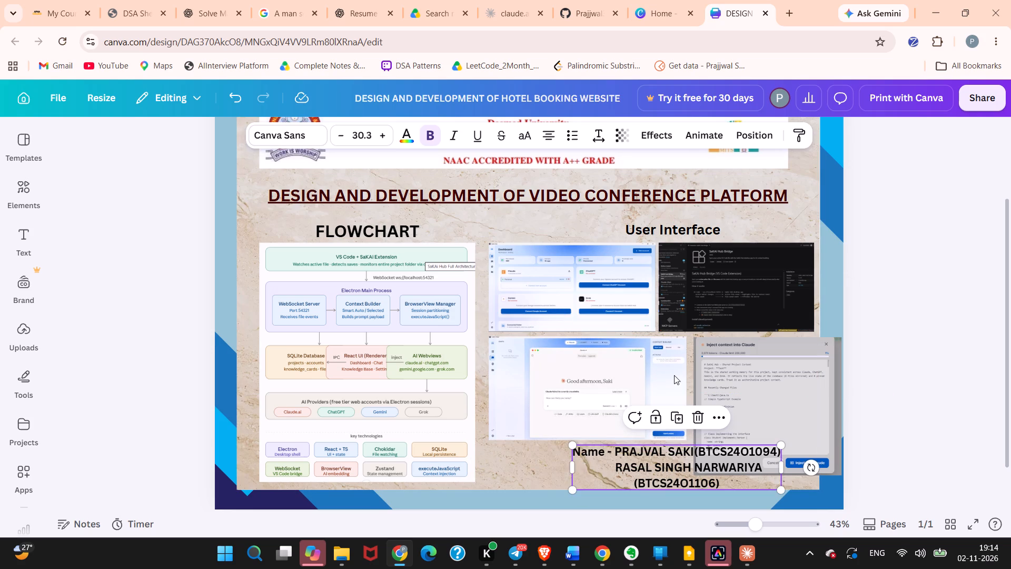
{"action": "left_click", "coordinate": [674, 375]}
{"action": "left_click_drag", "start_coordinate": [686, 437], "coordinate": [658, 423]}
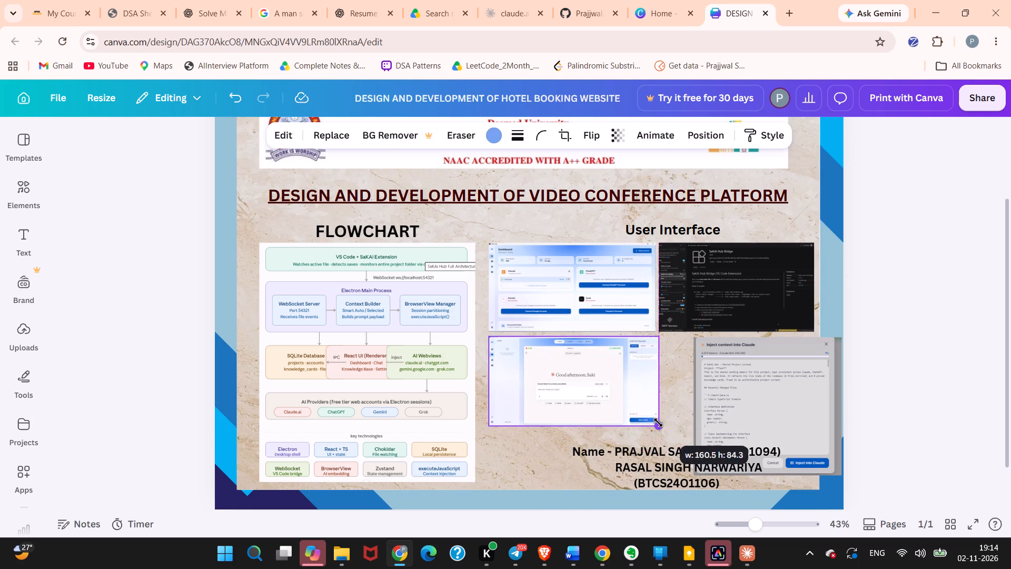
{"action": "left_click_drag", "start_coordinate": [658, 423], "coordinate": [656, 421]}
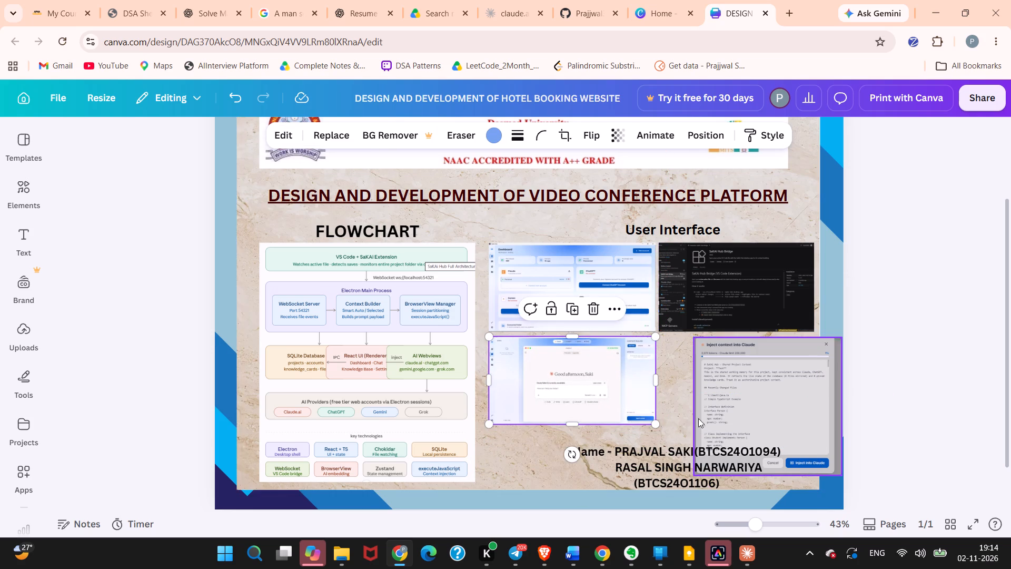
{"action": "left_click", "coordinate": [685, 405]}
Shrink the "Inject context into Claude" screenshot and place it under the dark screenshot, just above the team names.
{"action": "left_click", "coordinate": [759, 391]}
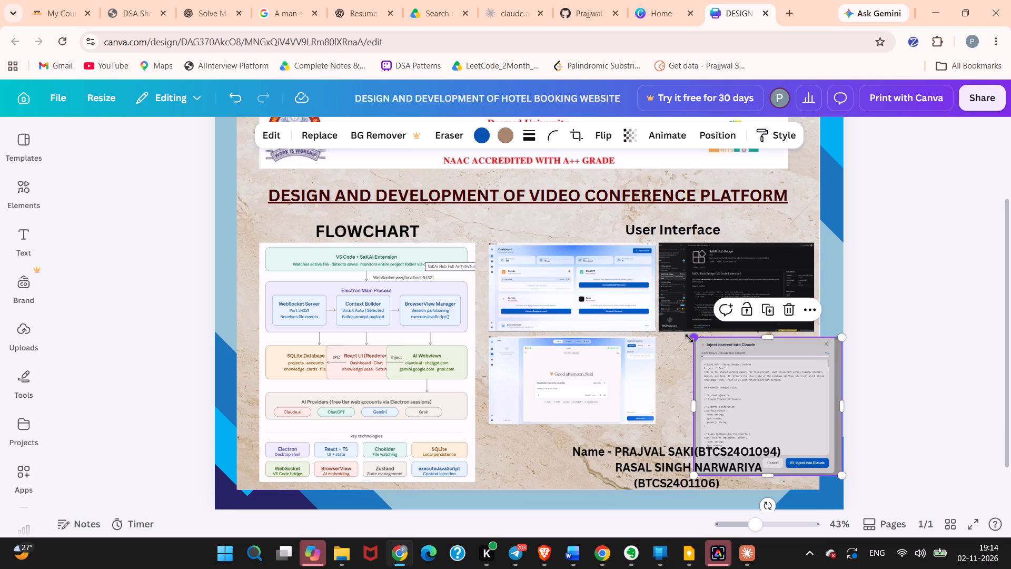
{"action": "left_click_drag", "start_coordinate": [691, 338], "coordinate": [725, 388]}
{"action": "left_click_drag", "start_coordinate": [767, 397], "coordinate": [713, 368]}
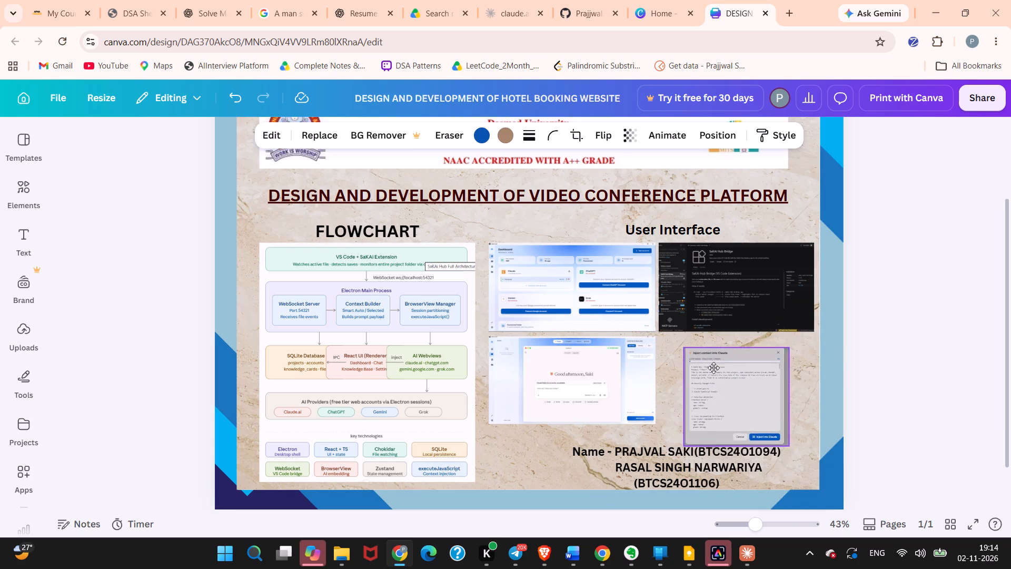
{"action": "left_click_drag", "start_coordinate": [713, 368], "coordinate": [717, 362]}
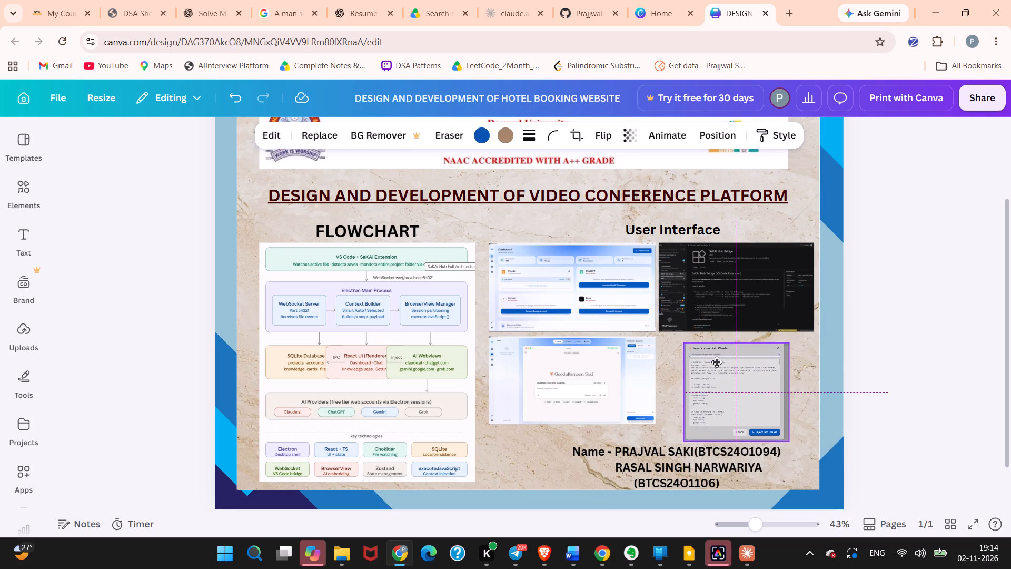
{"action": "left_click_drag", "start_coordinate": [717, 362], "coordinate": [719, 360]}
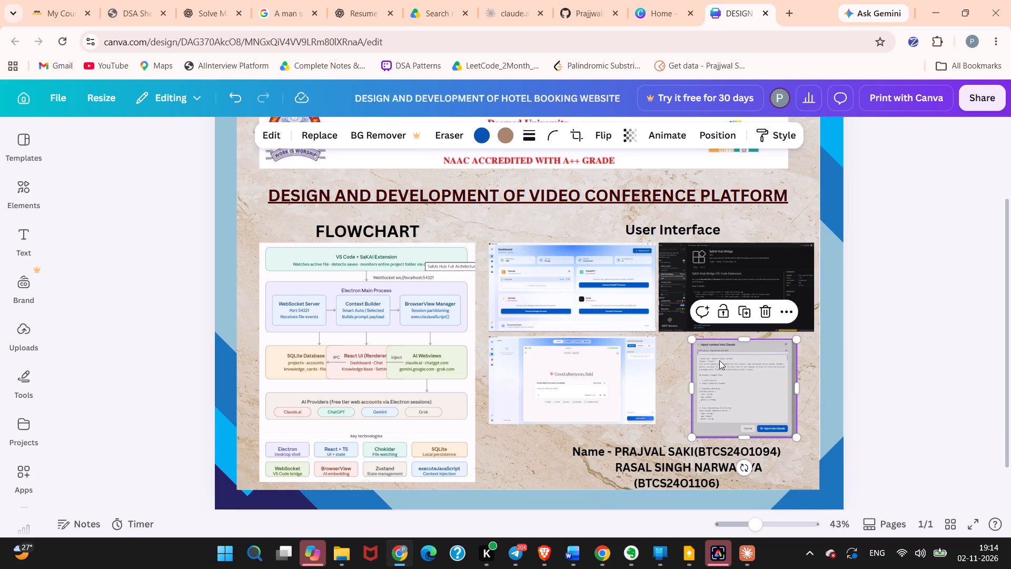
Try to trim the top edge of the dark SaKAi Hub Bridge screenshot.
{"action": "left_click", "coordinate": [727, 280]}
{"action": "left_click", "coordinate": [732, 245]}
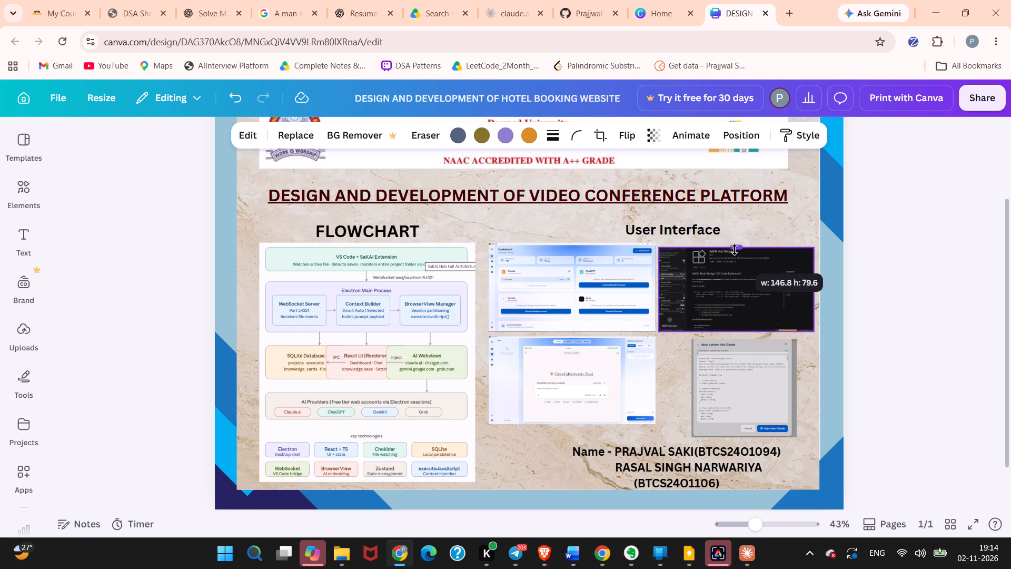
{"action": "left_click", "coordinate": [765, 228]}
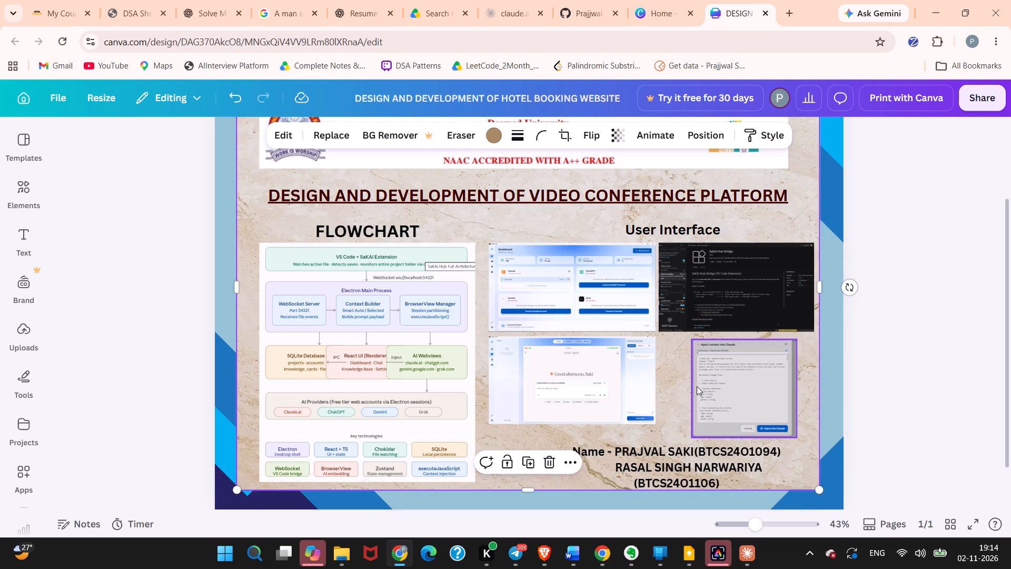
Nudge the "Inject context into Claude" screenshot closer to the chat screenshot, level with its top edge.
{"action": "left_click_drag", "start_coordinate": [728, 374], "coordinate": [727, 374]}
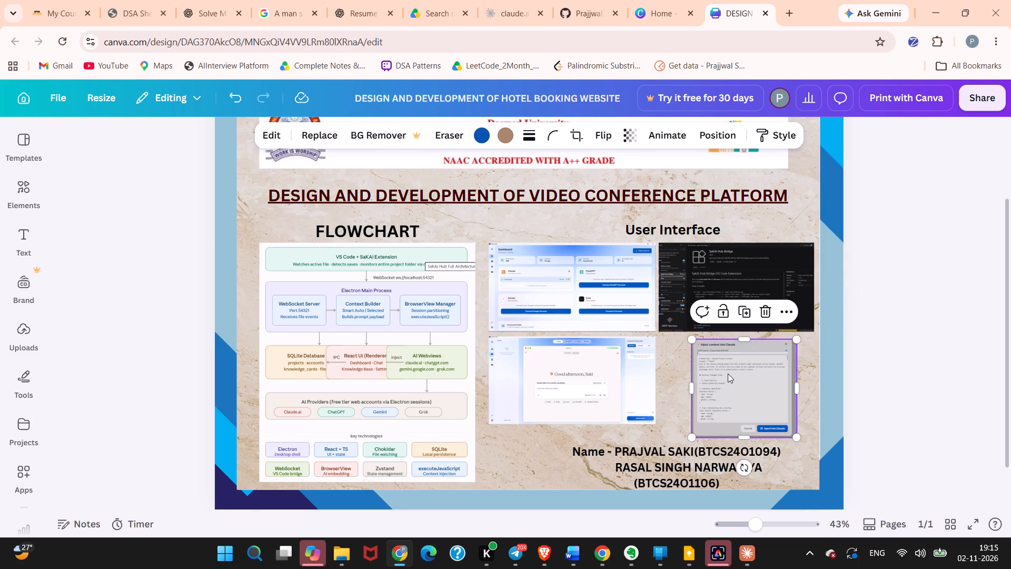
{"action": "left_click_drag", "start_coordinate": [727, 374], "coordinate": [718, 371]}
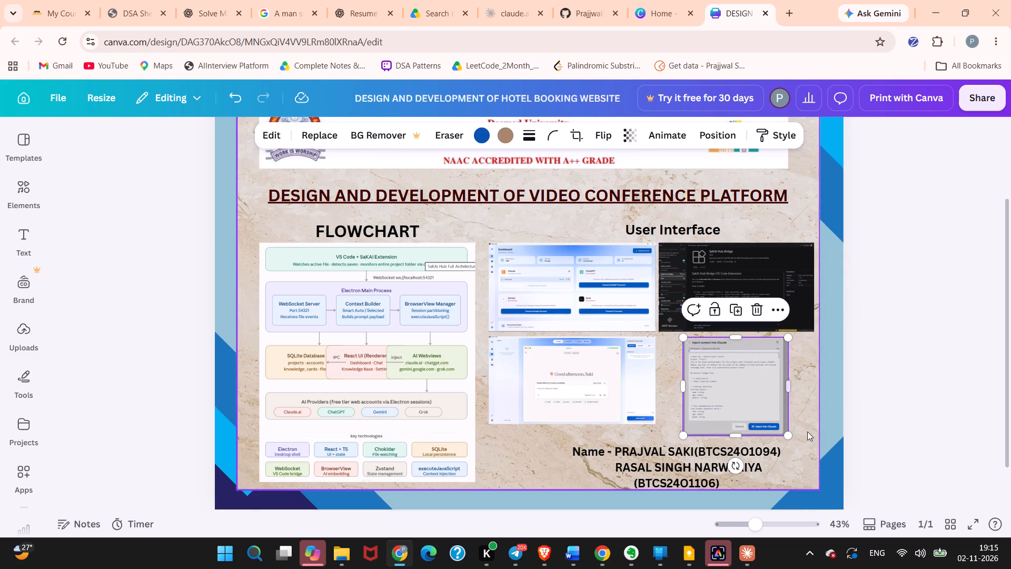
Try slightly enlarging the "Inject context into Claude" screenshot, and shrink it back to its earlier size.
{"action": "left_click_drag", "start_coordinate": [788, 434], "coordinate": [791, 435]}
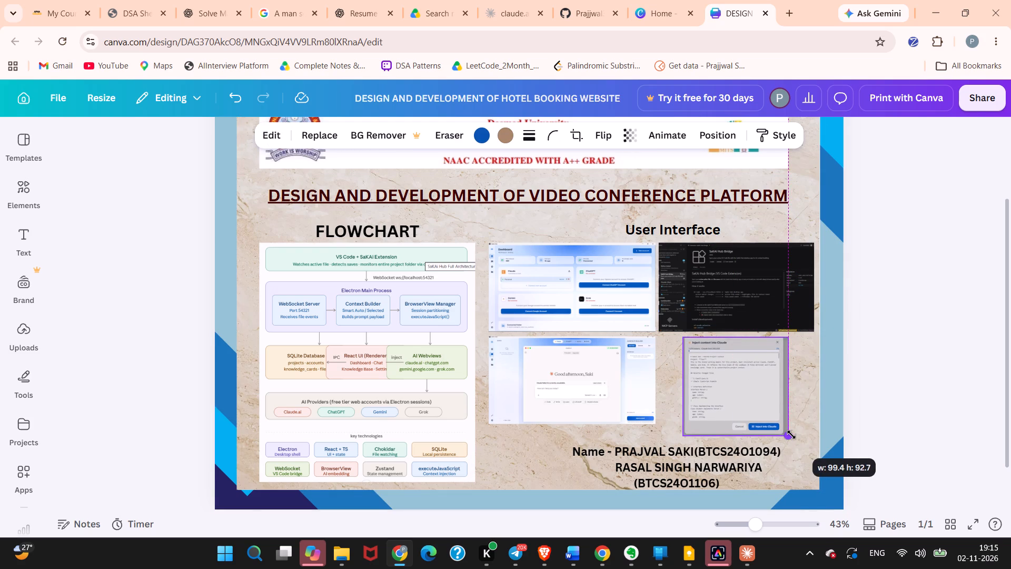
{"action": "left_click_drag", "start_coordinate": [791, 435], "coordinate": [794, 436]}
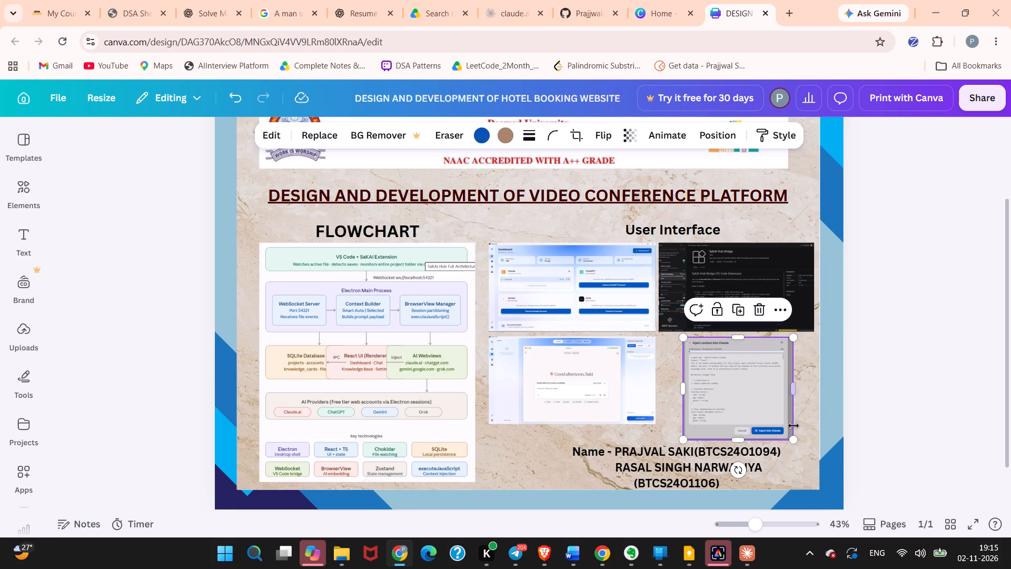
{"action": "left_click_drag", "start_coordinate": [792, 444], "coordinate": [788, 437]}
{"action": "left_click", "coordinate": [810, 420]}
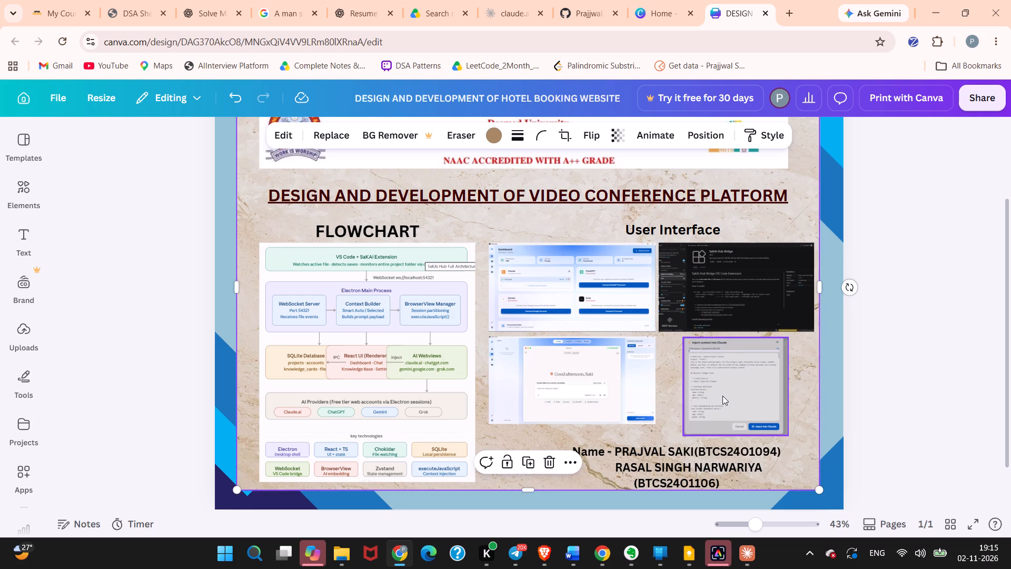
Move the team names text up slightly, closer to the screenshots above it.
{"action": "scroll", "coordinate": [478, 351], "scroll_direction": "up", "scroll_amount": 1}
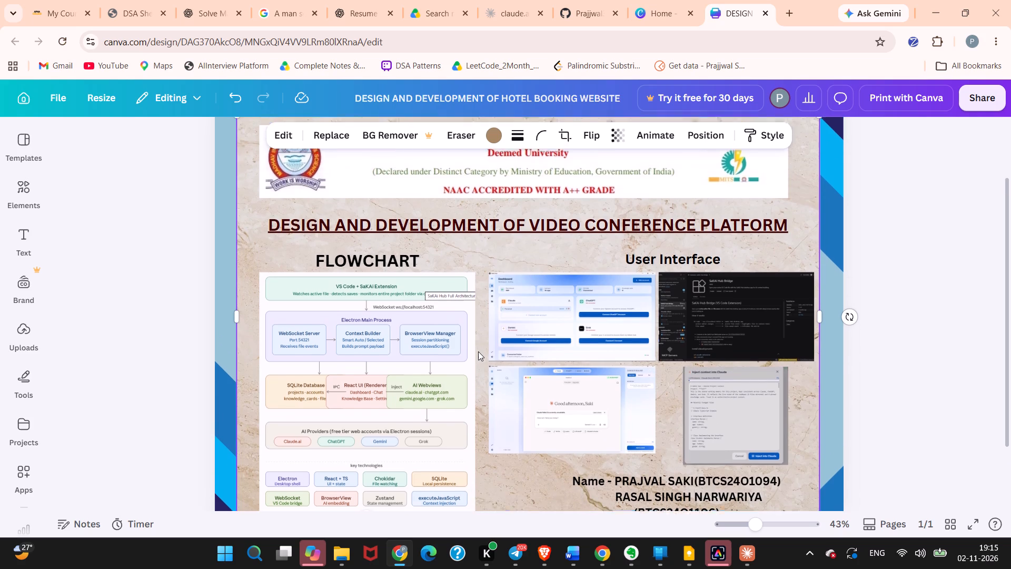
{"action": "scroll", "coordinate": [478, 351], "scroll_direction": "up", "scroll_amount": 2}
{"action": "scroll", "coordinate": [478, 351], "scroll_direction": "down", "scroll_amount": 8}
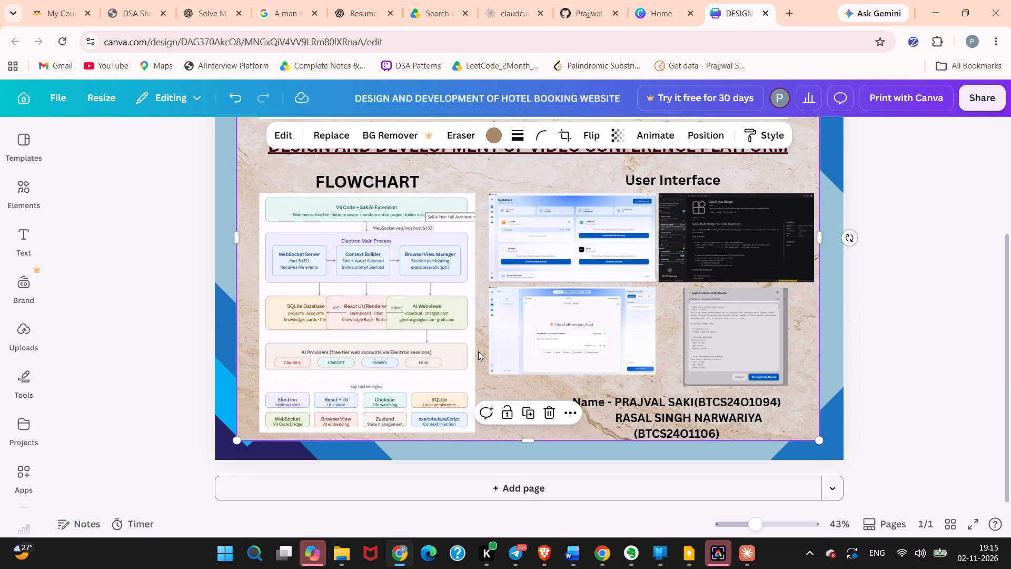
{"action": "left_click_drag", "start_coordinate": [656, 422], "coordinate": [656, 416]}
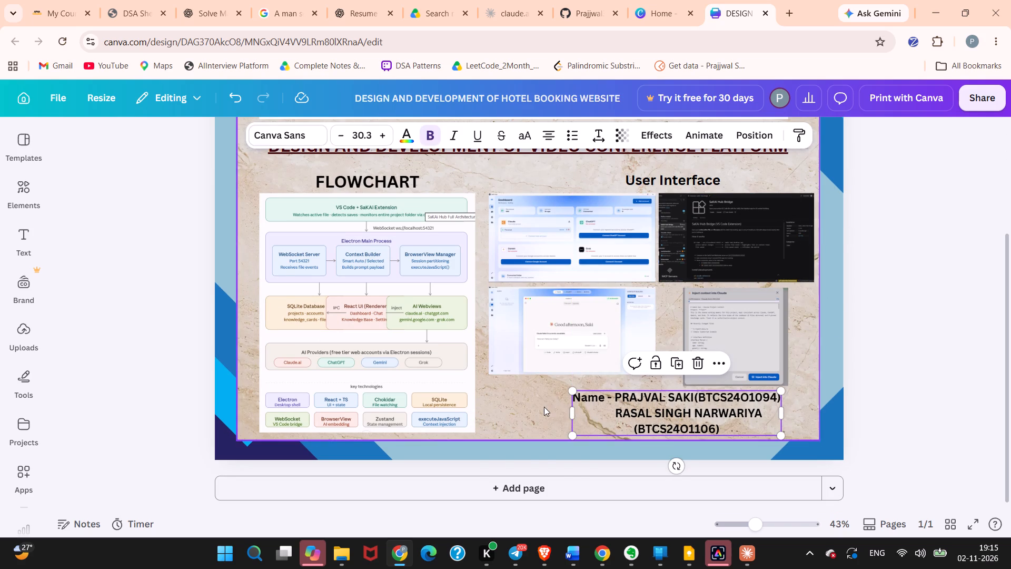
{"action": "left_click", "coordinate": [544, 407]}
Review the whole poster layout, from the institute header down to the team names.
{"action": "scroll", "coordinate": [672, 423], "scroll_direction": "up", "scroll_amount": 1}
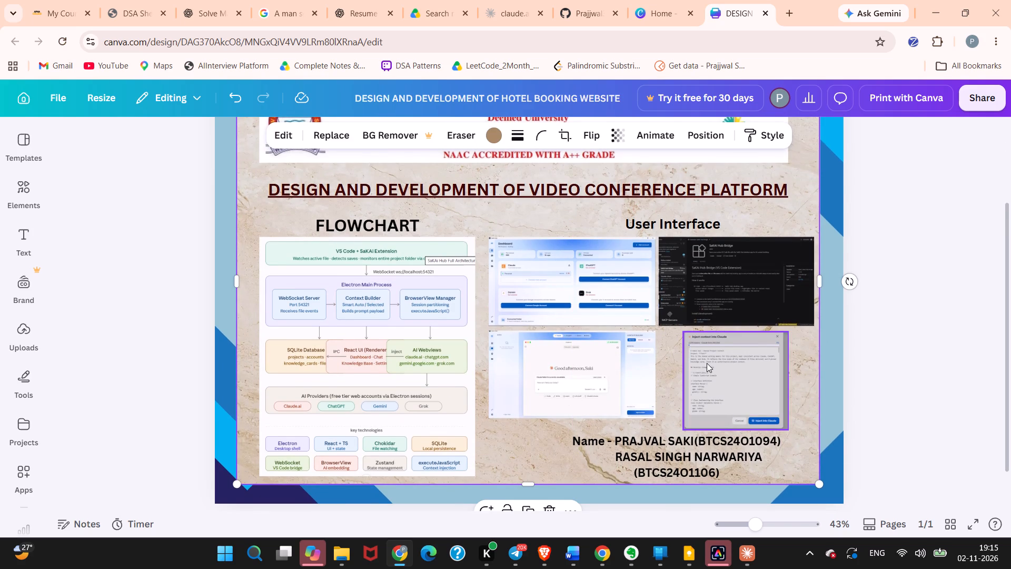
{"action": "scroll", "coordinate": [684, 349], "scroll_direction": "down", "scroll_amount": 2}
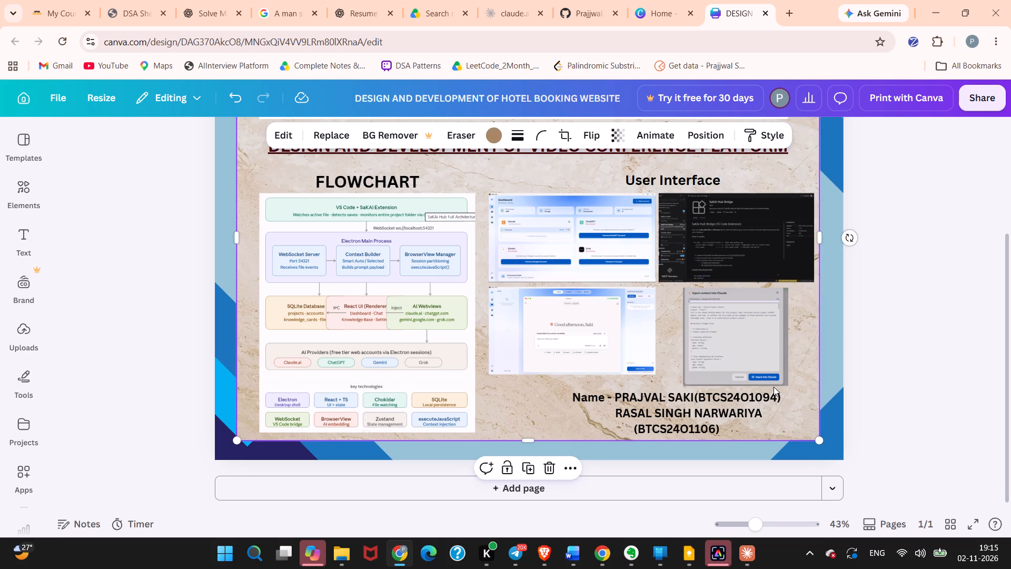
{"action": "scroll", "coordinate": [616, 374], "scroll_direction": "up", "scroll_amount": 3}
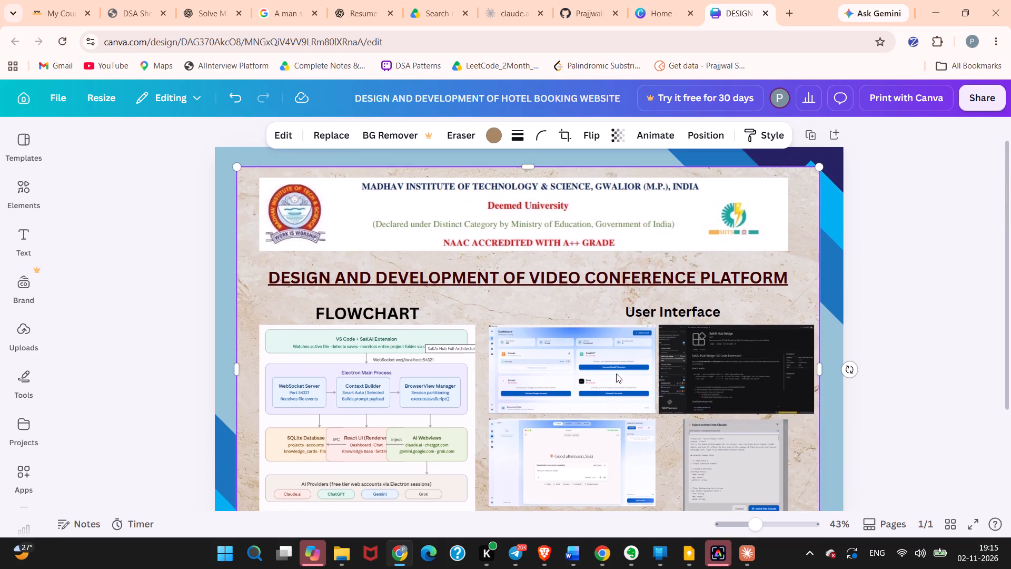
{"action": "scroll", "coordinate": [616, 374], "scroll_direction": "down", "scroll_amount": 4}
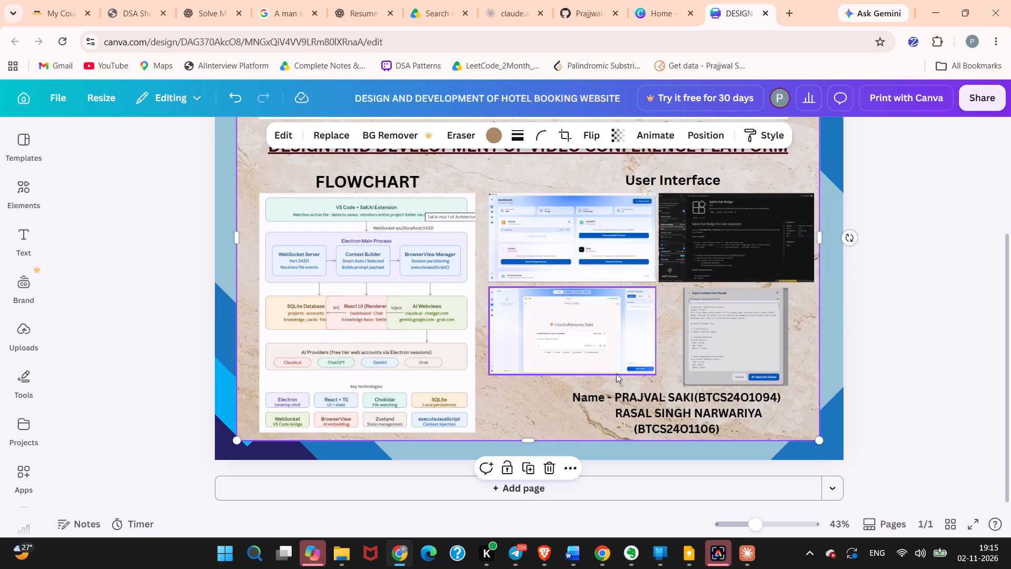
{"action": "scroll", "coordinate": [616, 374], "scroll_direction": "up", "scroll_amount": 3}
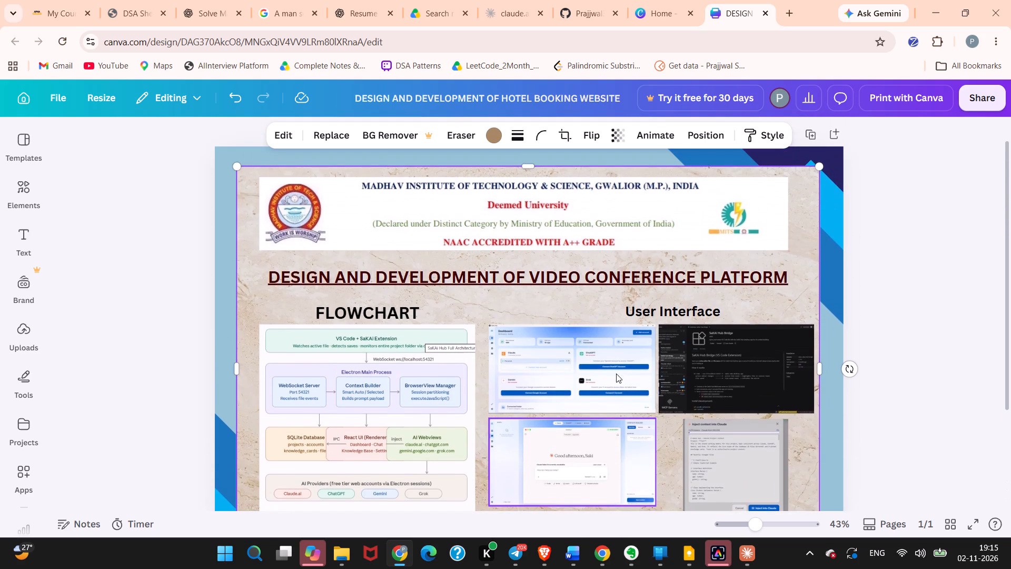
{"action": "scroll", "coordinate": [616, 374], "scroll_direction": "down", "scroll_amount": 4}
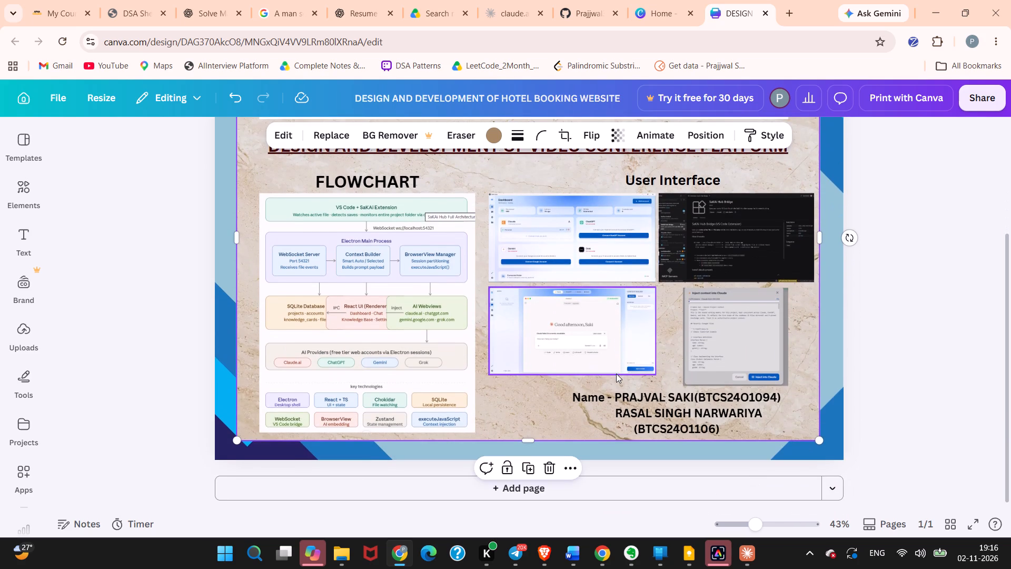
{"action": "scroll", "coordinate": [616, 373], "scroll_direction": "up", "scroll_amount": 3}
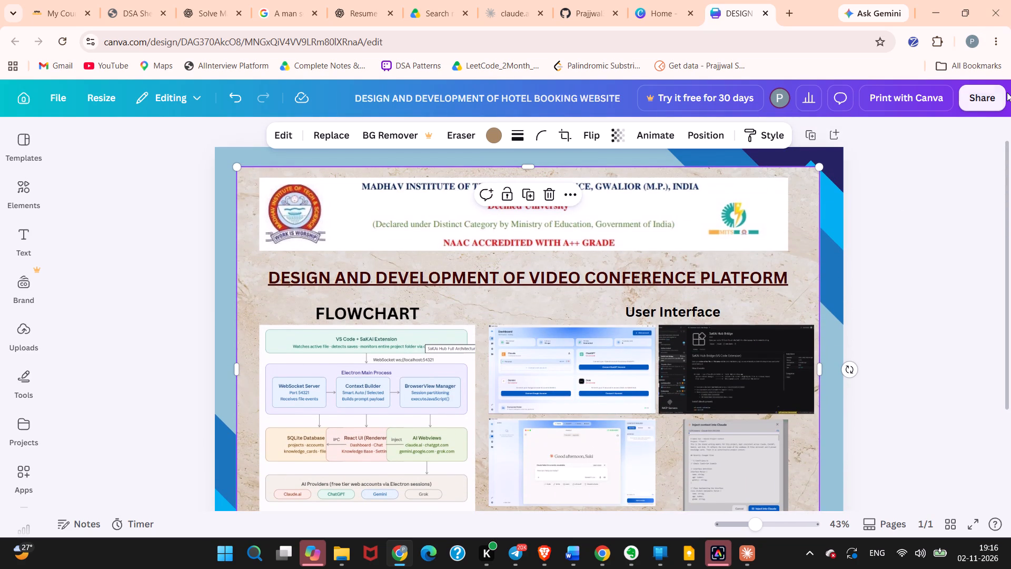
Download the poster as a PNG file.
{"action": "left_click", "coordinate": [994, 95]}
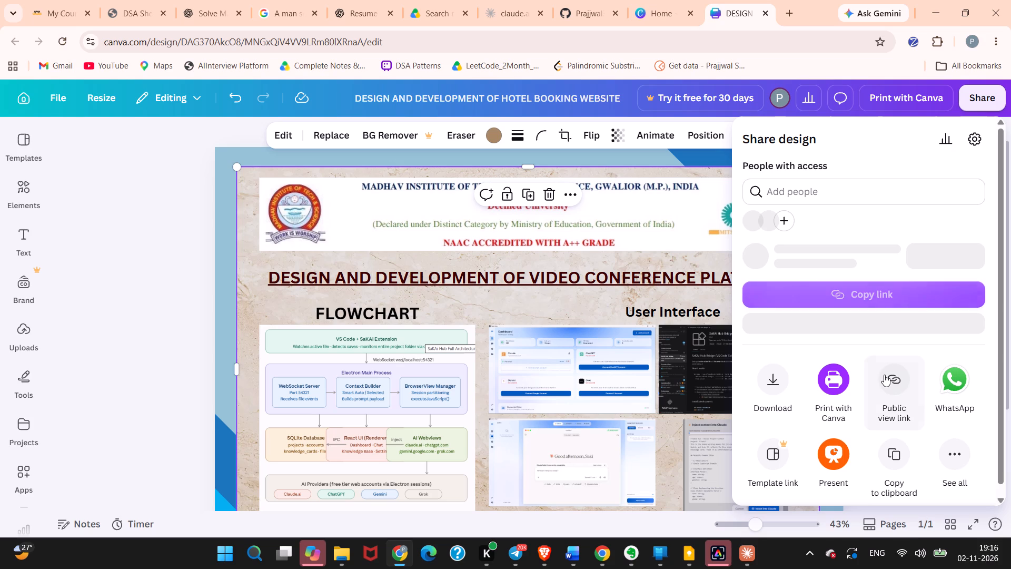
{"action": "scroll", "coordinate": [884, 375], "scroll_direction": "down", "scroll_amount": 1}
{"action": "left_click", "coordinate": [769, 365]}
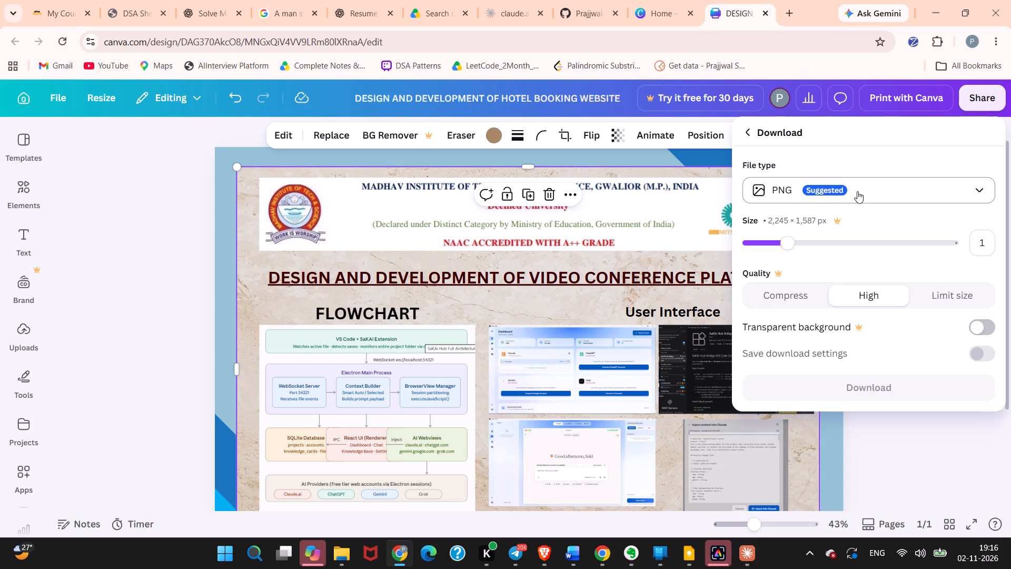
{"action": "left_click", "coordinate": [857, 191]}
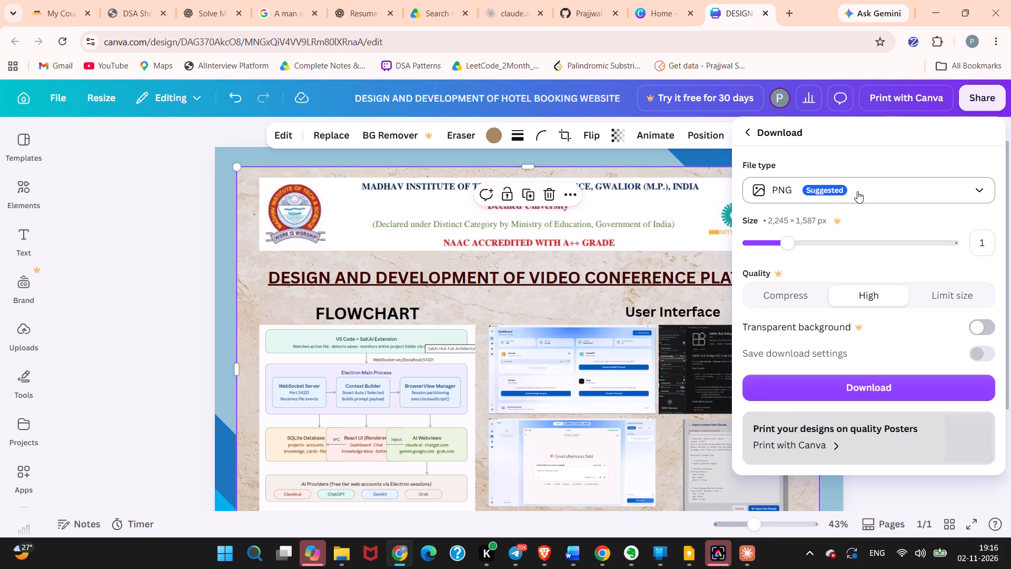
{"action": "left_click", "coordinate": [800, 302]}
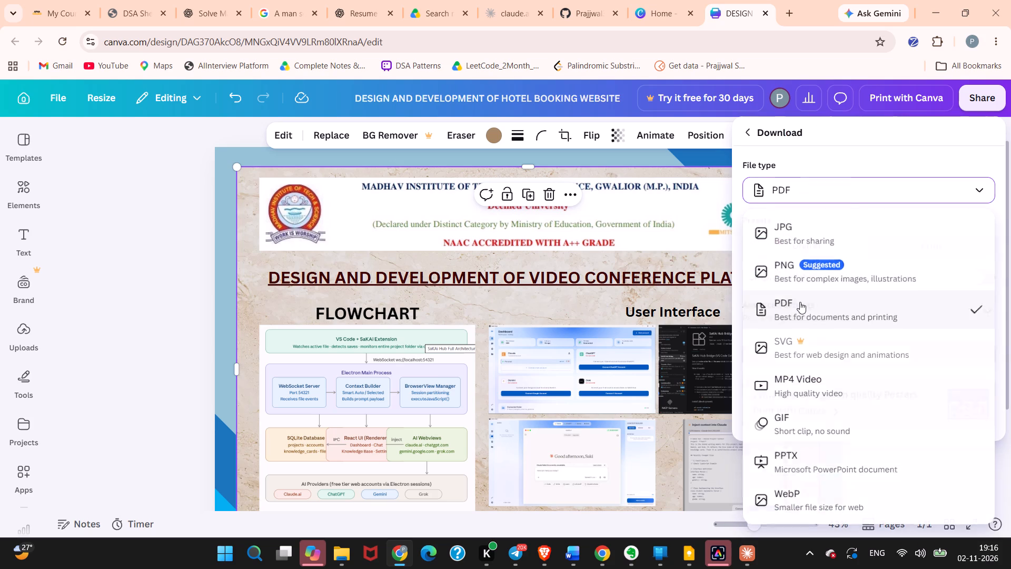
{"action": "left_click", "coordinate": [850, 195]}
{"action": "left_click", "coordinate": [804, 265]}
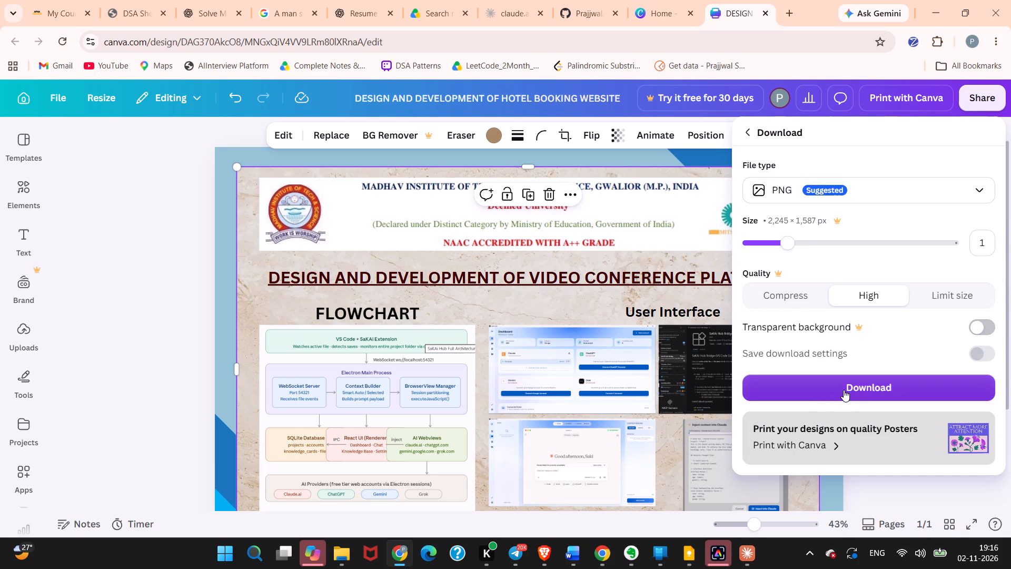
{"action": "left_click", "coordinate": [844, 390]}
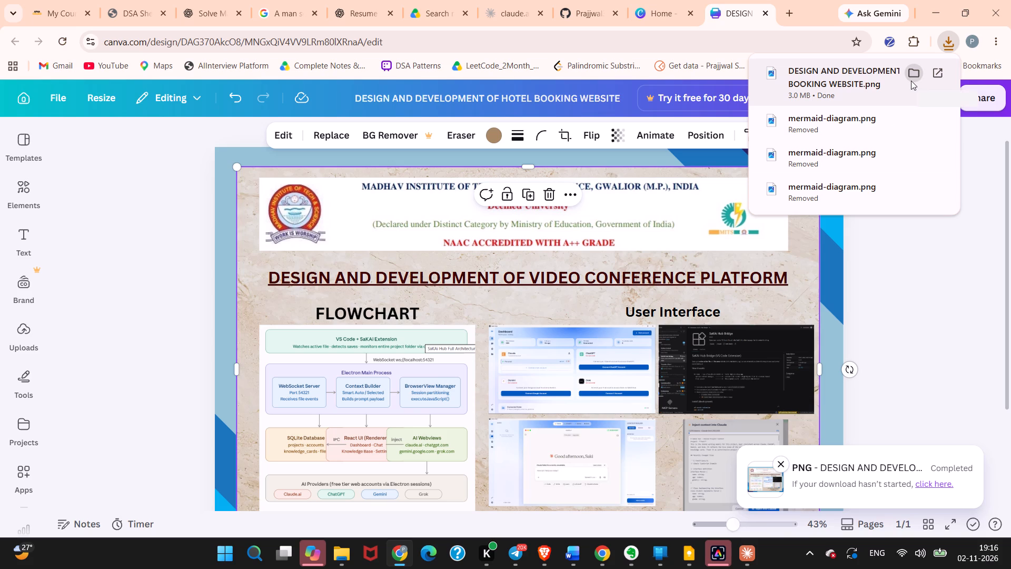
{"action": "left_click", "coordinate": [956, 274]}
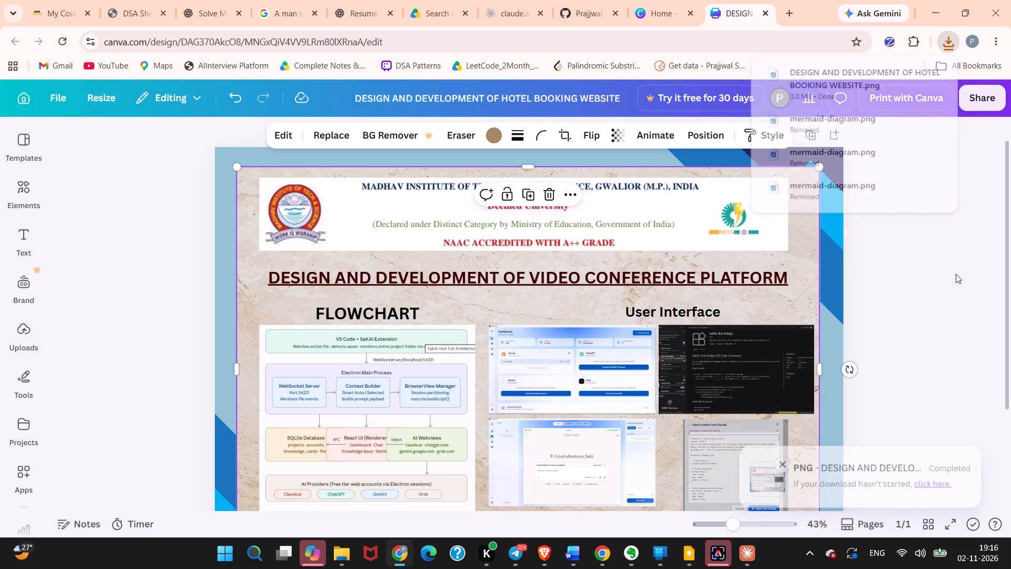
Replace "VIDEO CONFERENCE" in the poster title with "MULTI AI WORKSPACE".
{"action": "left_click", "coordinate": [697, 279]}
{"action": "left_click", "coordinate": [697, 273]}
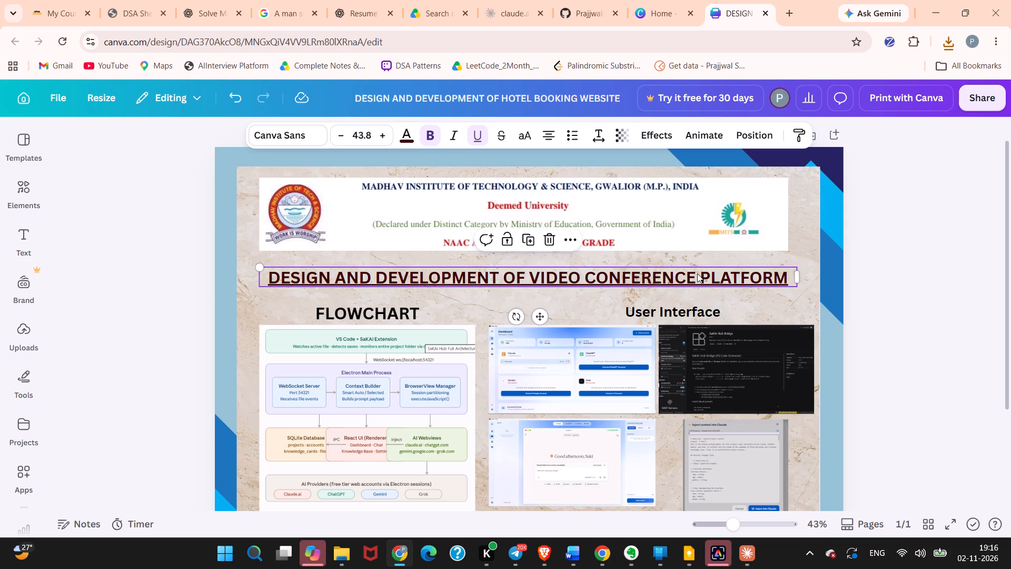
{"action": "key", "text": "BackSpace"}
{"action": "key", "text": "BackSpace"}
{"action": "key", "text": "BackSpace"}
{"action": "key", "text": "BackSpace"}
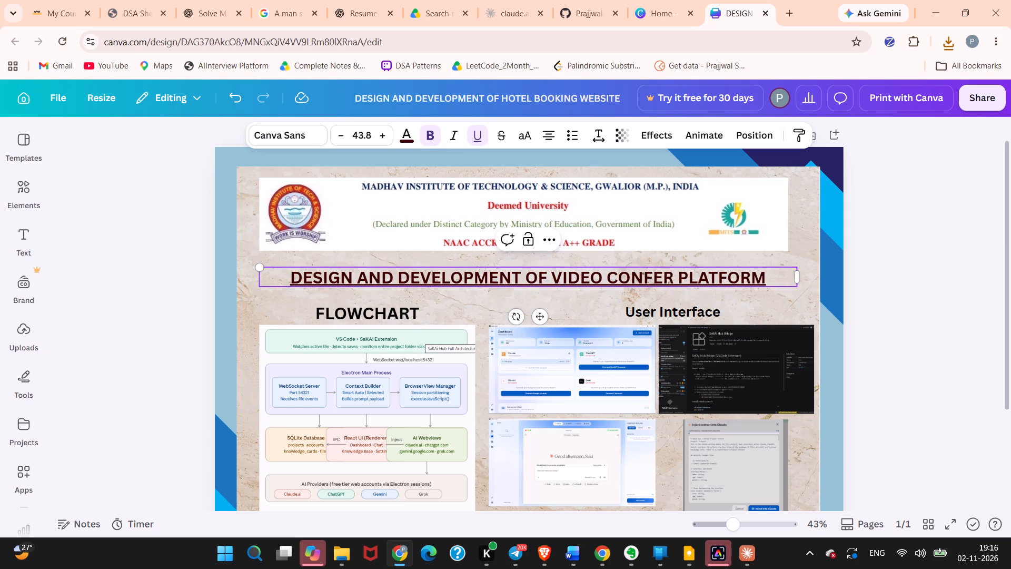
{"action": "key", "text": "BackSpace"}
{"action": "key", "text": "BackSpace"}
{"action": "key", "text": "BackSpace"}
{"action": "key", "text": "BackSpace"}
{"action": "key", "text": "BackSpace"}
{"action": "key", "text": "BackSpace"}
{"action": "key", "text": "BackSpace"}
{"action": "key", "text": "BackSpace"}
{"action": "key", "text": "BackSpace"}
{"action": "key", "text": "BackSpace"}
{"action": "key", "text": "BackSpace"}
{"action": "key", "text": "BackSpace"}
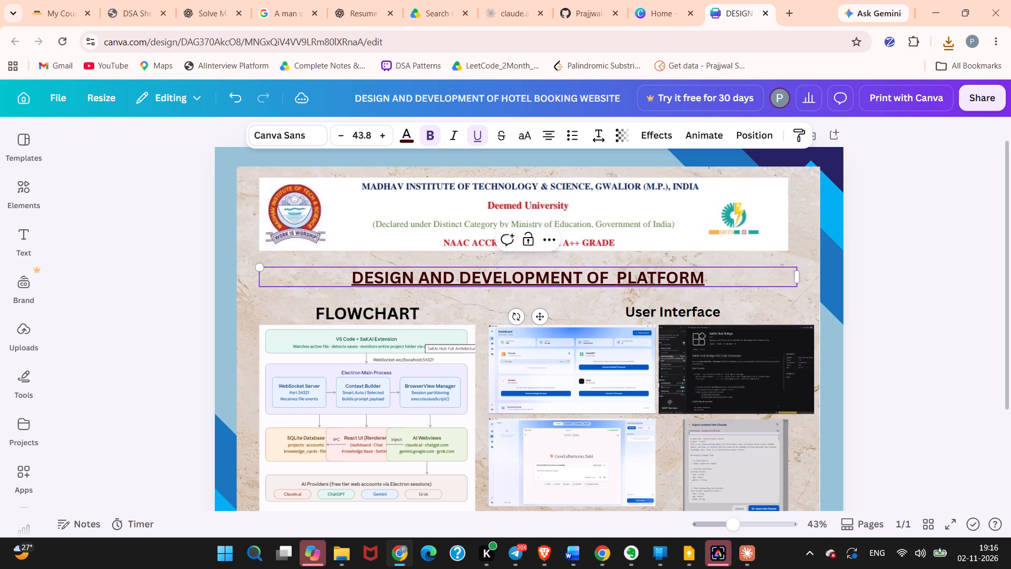
{"action": "type", "text": "MULT"}
{"action": "key", "text": "i"}
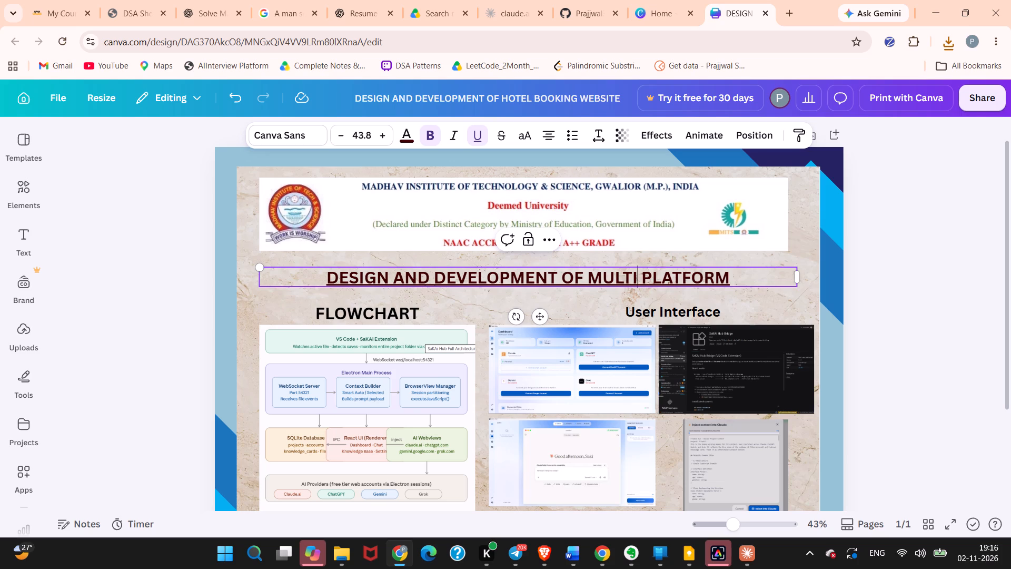
{"action": "key", "text": "space"}
{"action": "type", "text": "AI"}
{"action": "key", "text": "space"}
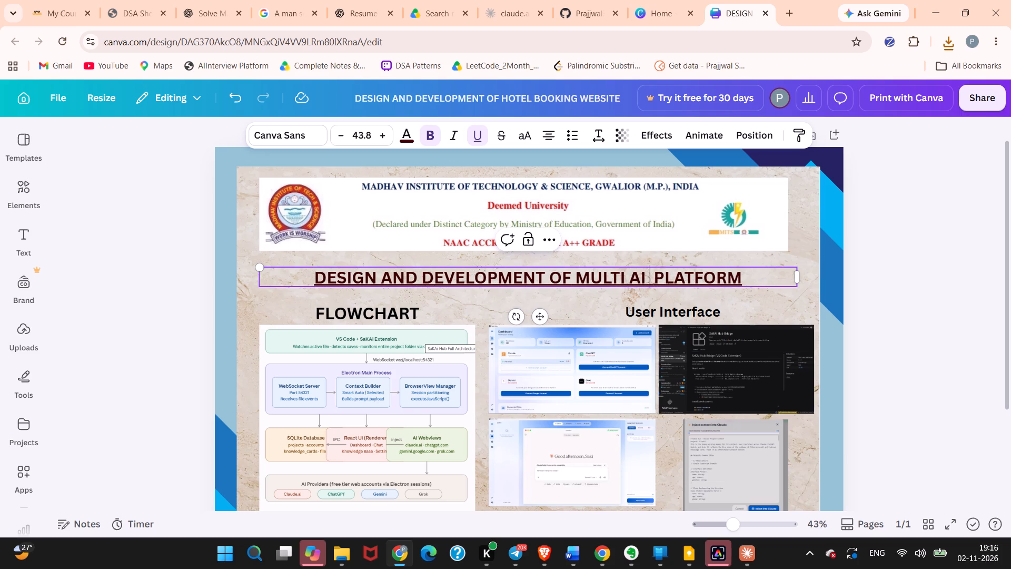
{"action": "type", "text": "WORKSPACE"}
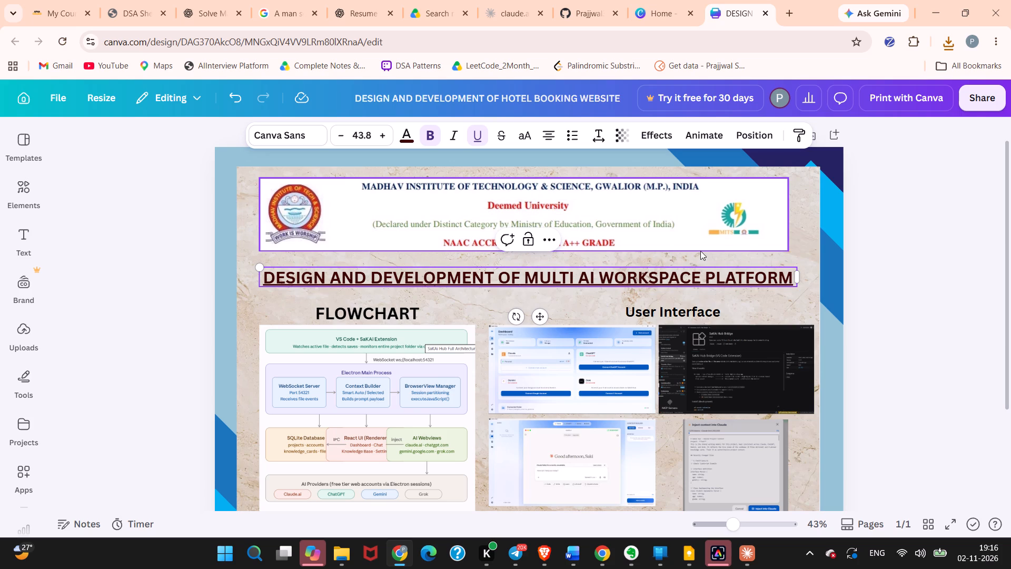
Delete the word "PLATFORM" from the end of the poster title.
{"action": "key", "text": "Right"}
{"action": "key", "text": "Right"}
{"action": "key", "text": "Right"}
{"action": "key", "text": "Right"}
{"action": "key", "text": "Right"}
{"action": "key", "text": "Right"}
{"action": "key", "text": "Right"}
{"action": "key", "text": "Right"}
{"action": "key", "text": "Right"}
{"action": "key", "text": "Right"}
{"action": "key", "text": "BackSpace"}
{"action": "key", "text": "BackSpace"}
{"action": "key", "text": "BackSpace"}
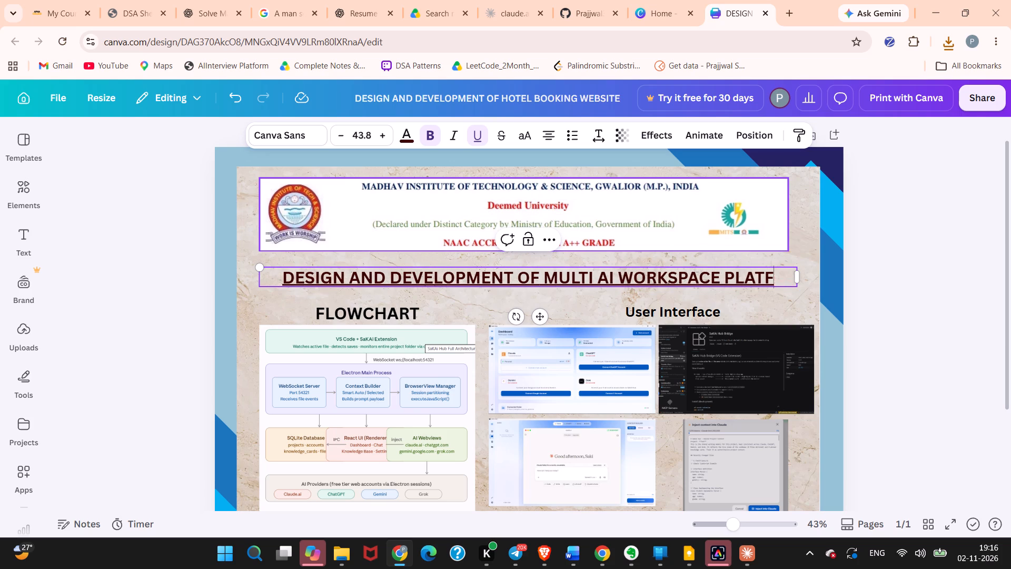
{"action": "key", "text": "BackSpace"}
{"action": "key", "text": "BackSpace"}
{"action": "key", "text": "BackSpace"}
{"action": "key", "text": "BackSpace"}
{"action": "key", "text": "BackSpace"}
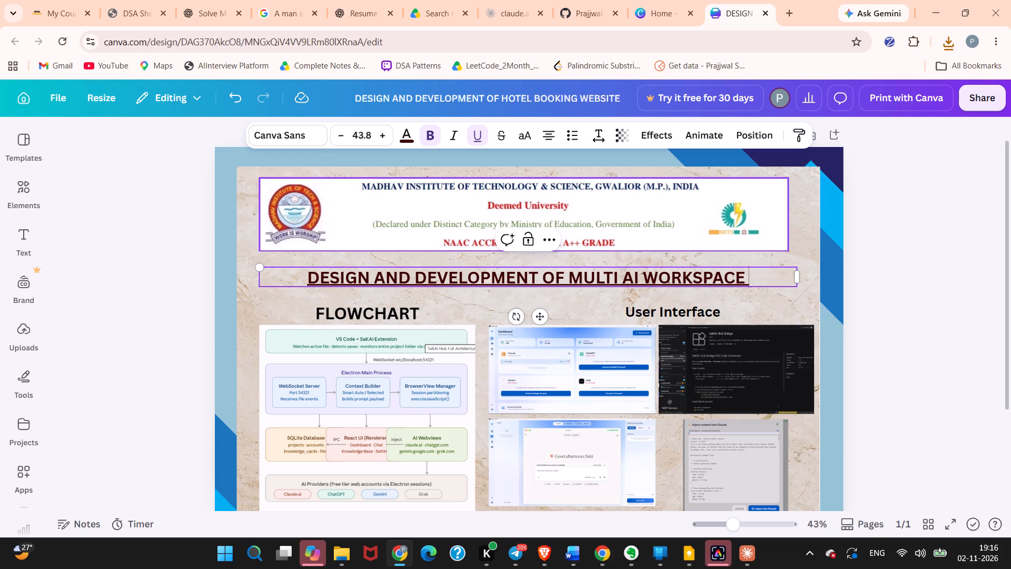
Change "MULTI AI" in the poster title to the hyphenated "MULTI-AI".
{"action": "key", "text": "Left"}
{"action": "key", "text": "Left"}
{"action": "key", "text": "Left"}
{"action": "key", "text": "Left"}
{"action": "key", "text": "Left"}
{"action": "key", "text": "Left"}
{"action": "key", "text": "Left"}
{"action": "key", "text": "Left"}
{"action": "key", "text": "Left"}
{"action": "key", "text": "Left"}
{"action": "key", "text": "Left"}
{"action": "key", "text": "Left"}
{"action": "key", "text": "Left"}
{"action": "key", "text": "minus"}
{"action": "key", "text": "Left"}
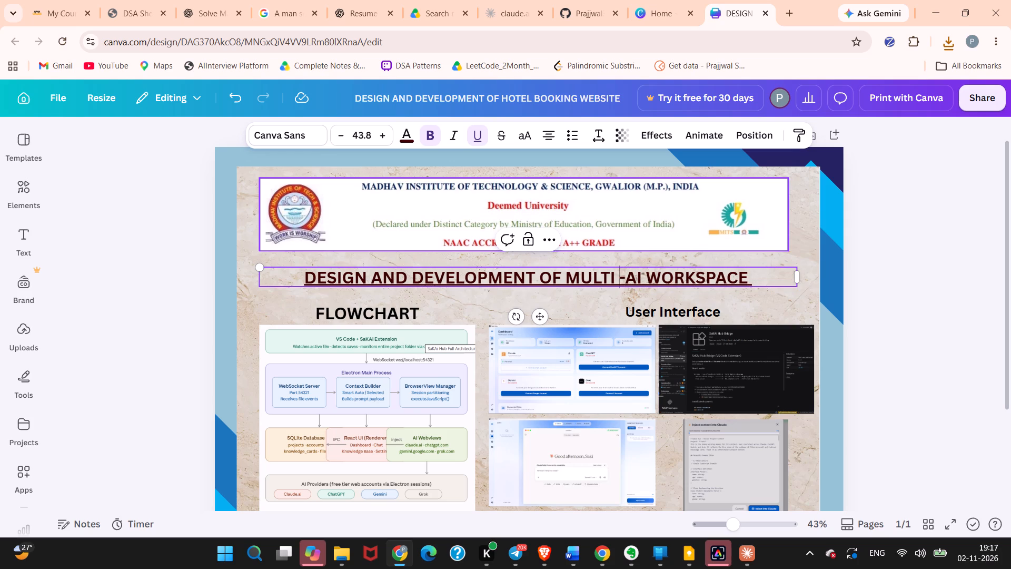
{"action": "key", "text": "BackSpace"}
Insert the word "HUB" between "MULTI-AI" and "WORKSPACE" in the poster title.
{"action": "key", "text": "Right"}
{"action": "key", "text": "Right"}
{"action": "key", "text": "Right"}
{"action": "key", "text": "Right"}
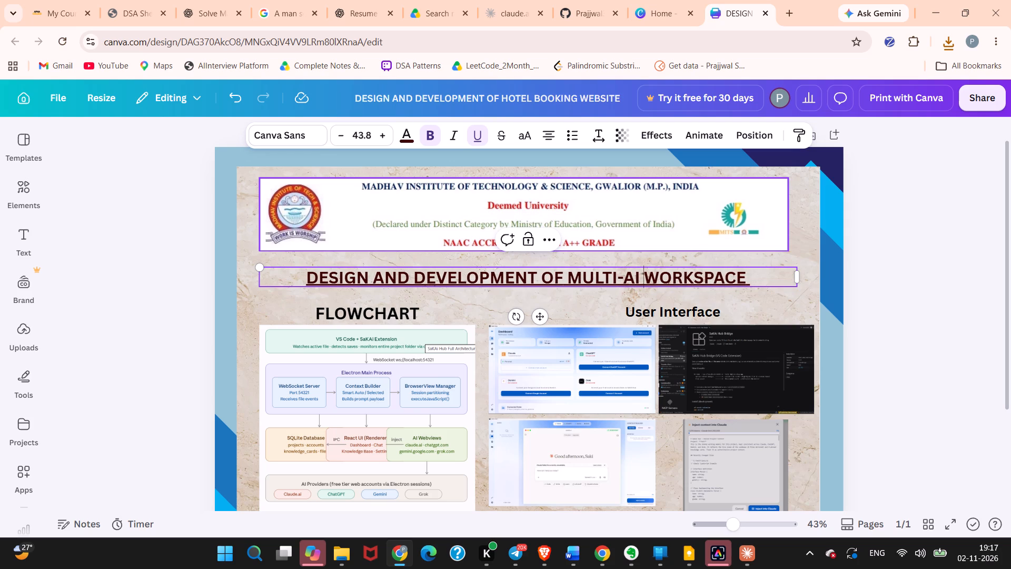
{"action": "key", "text": "Left"}
{"action": "key", "text": "space"}
{"action": "type", "text": "HUB"}
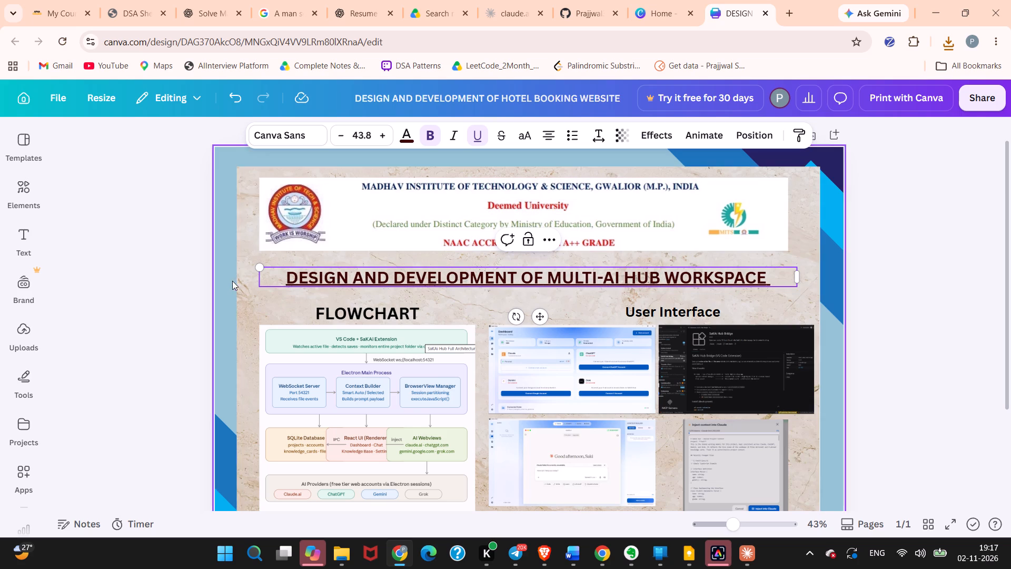
{"action": "left_click", "coordinate": [259, 301]}
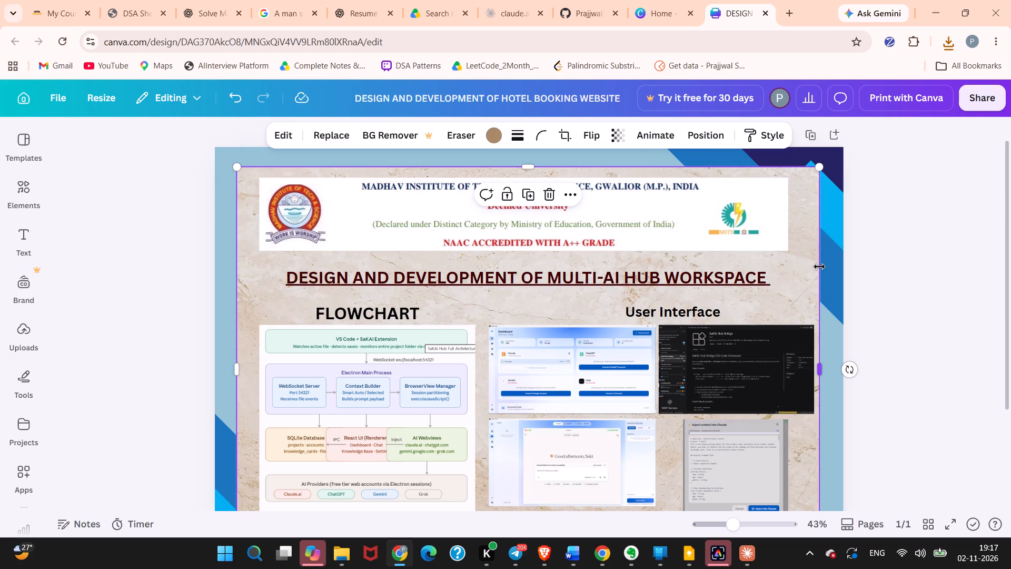
Review the whole poster and download it as a high-quality PNG.
{"action": "scroll", "coordinate": [806, 262], "scroll_direction": "down", "scroll_amount": 1}
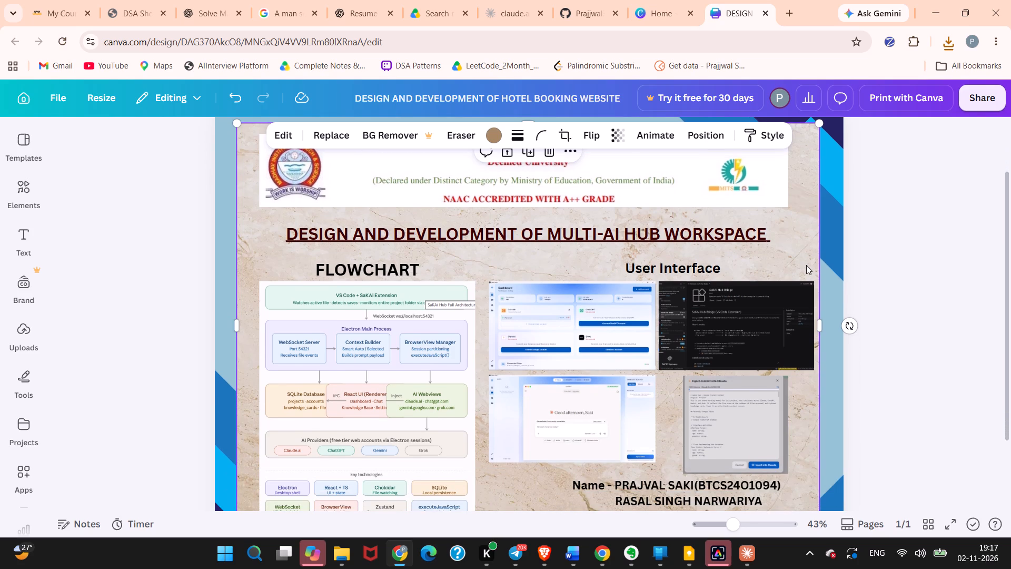
{"action": "scroll", "coordinate": [806, 265], "scroll_direction": "up", "scroll_amount": 2}
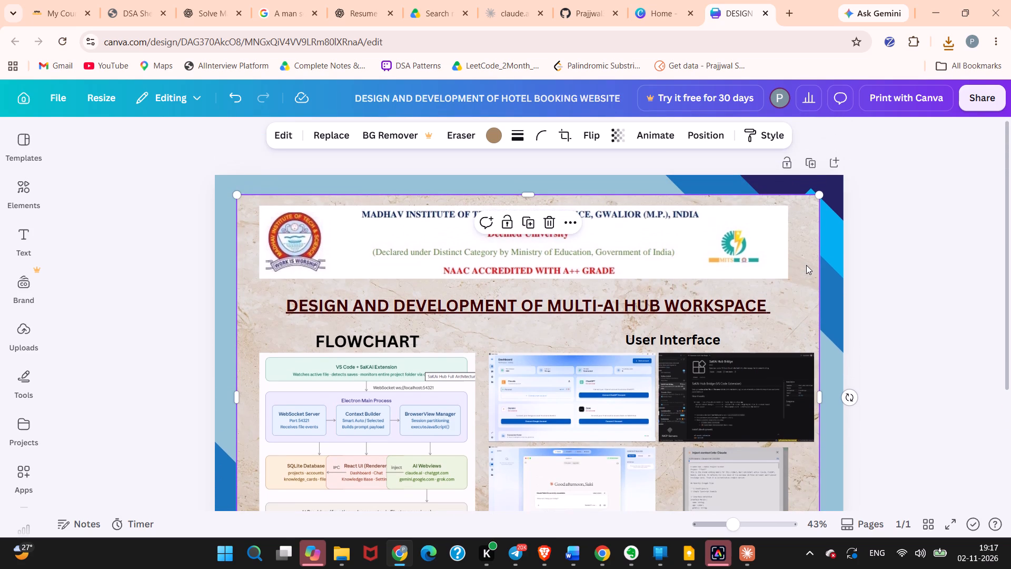
{"action": "scroll", "coordinate": [806, 265], "scroll_direction": "down", "scroll_amount": 1}
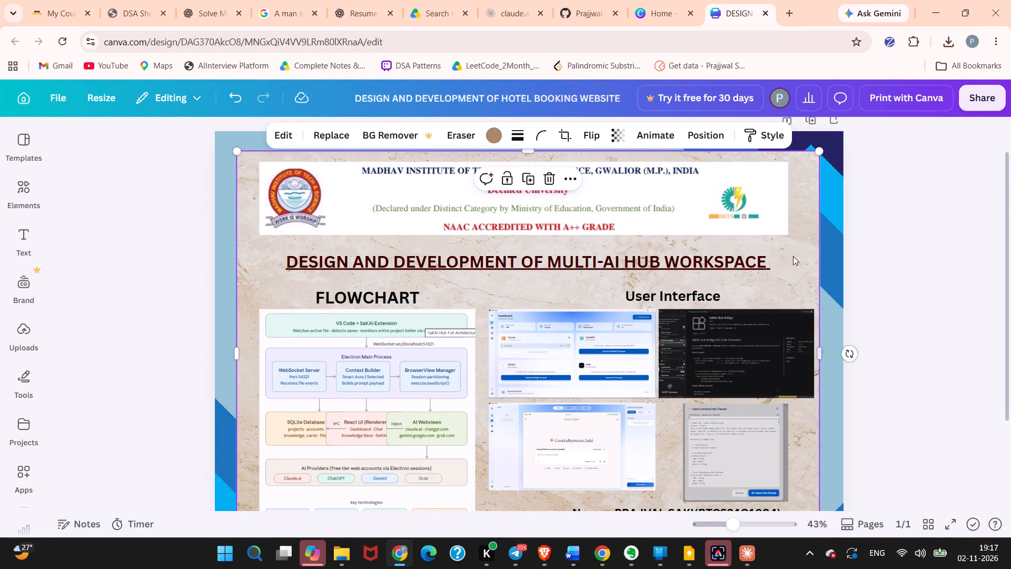
{"action": "scroll", "coordinate": [671, 290], "scroll_direction": "down", "scroll_amount": 1}
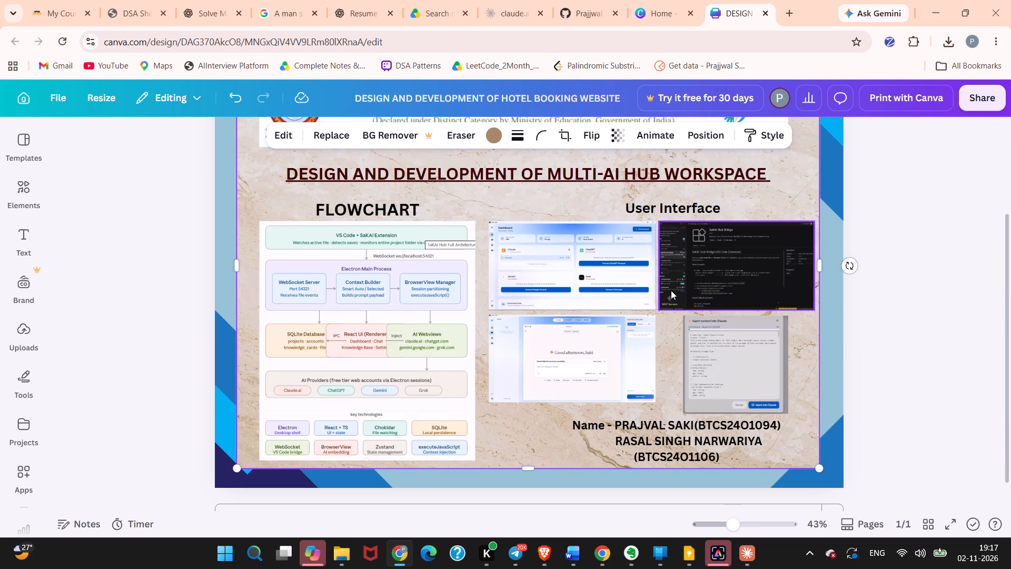
{"action": "scroll", "coordinate": [632, 284], "scroll_direction": "down", "scroll_amount": 1}
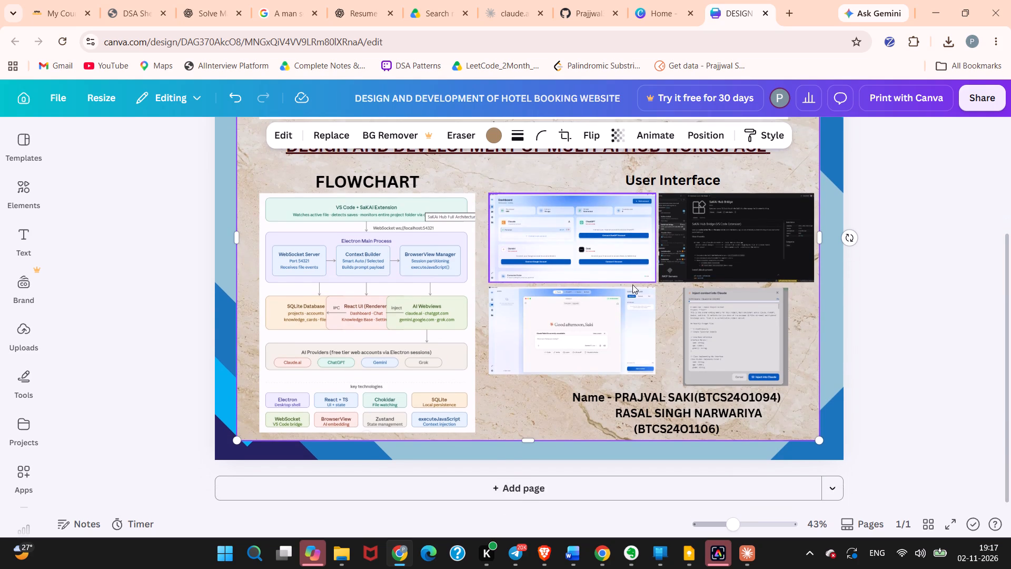
{"action": "scroll", "coordinate": [632, 284], "scroll_direction": "up", "scroll_amount": 5}
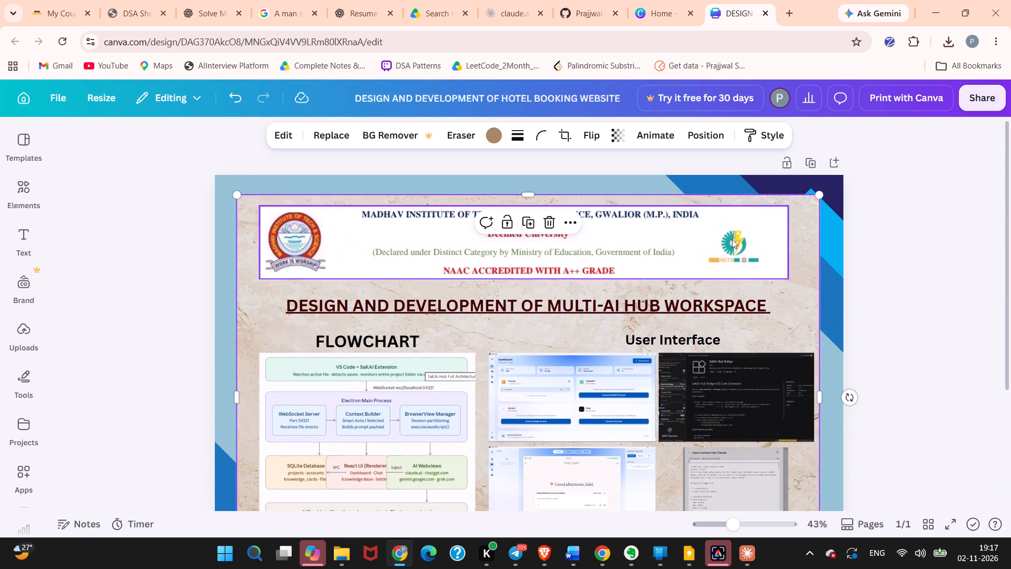
{"action": "left_click", "coordinate": [977, 98]}
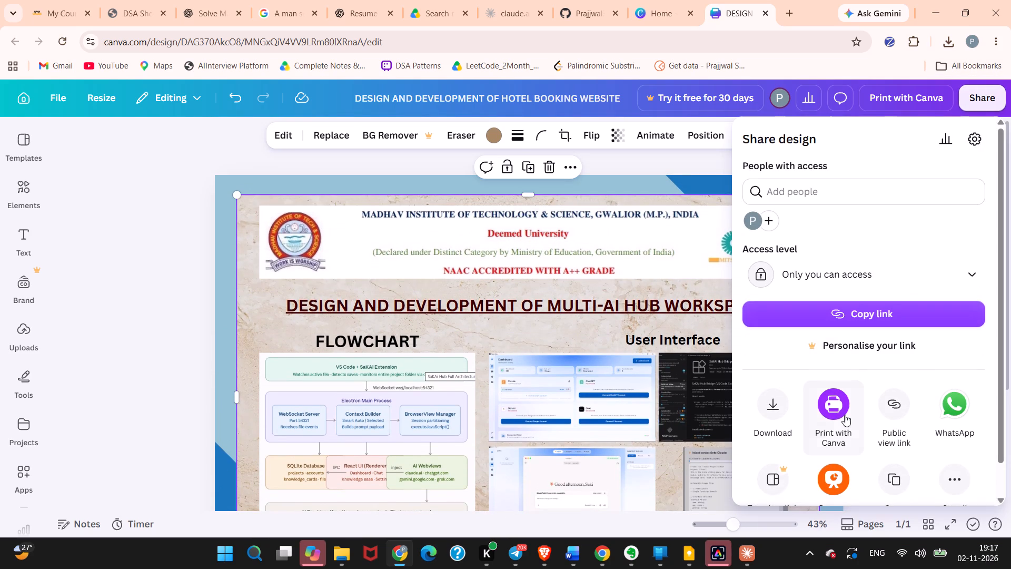
{"action": "left_click", "coordinate": [764, 408]}
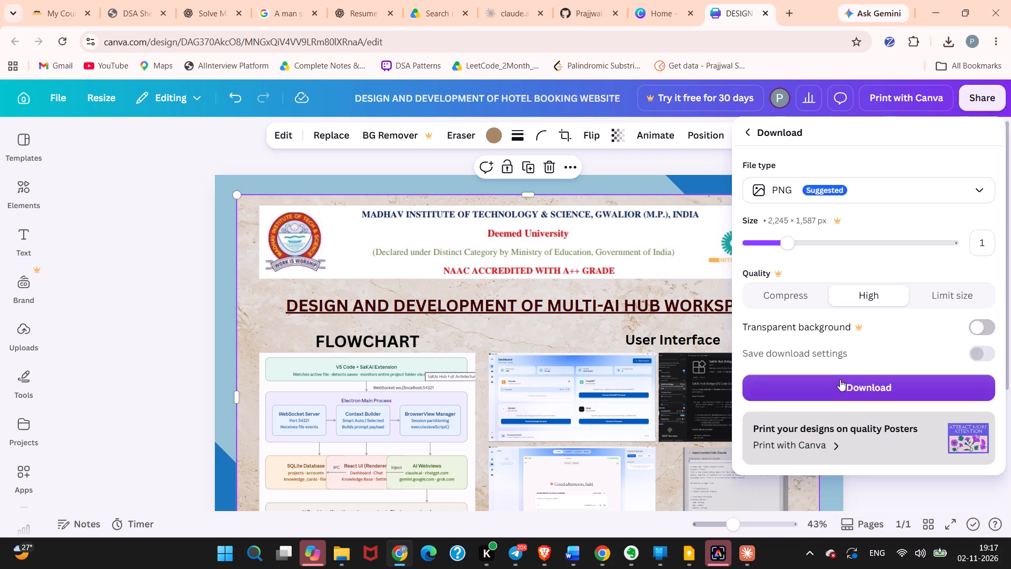
{"action": "left_click", "coordinate": [842, 387]}
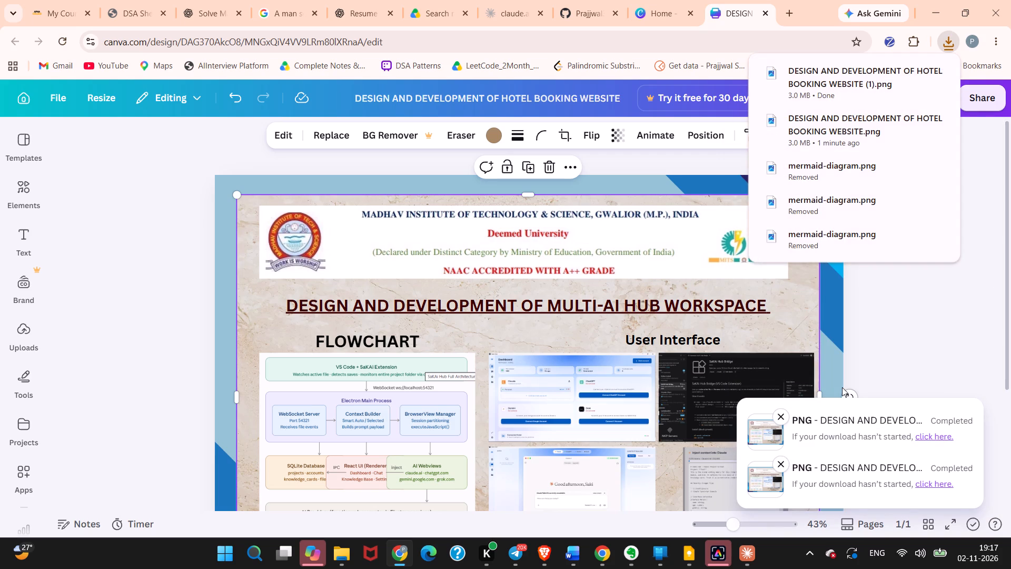
In the File Explorer Downloads folder, refresh the listing and delete the older poster PNG from 19:16.
{"action": "left_click", "coordinate": [329, 565]}
{"action": "left_click", "coordinate": [434, 486]}
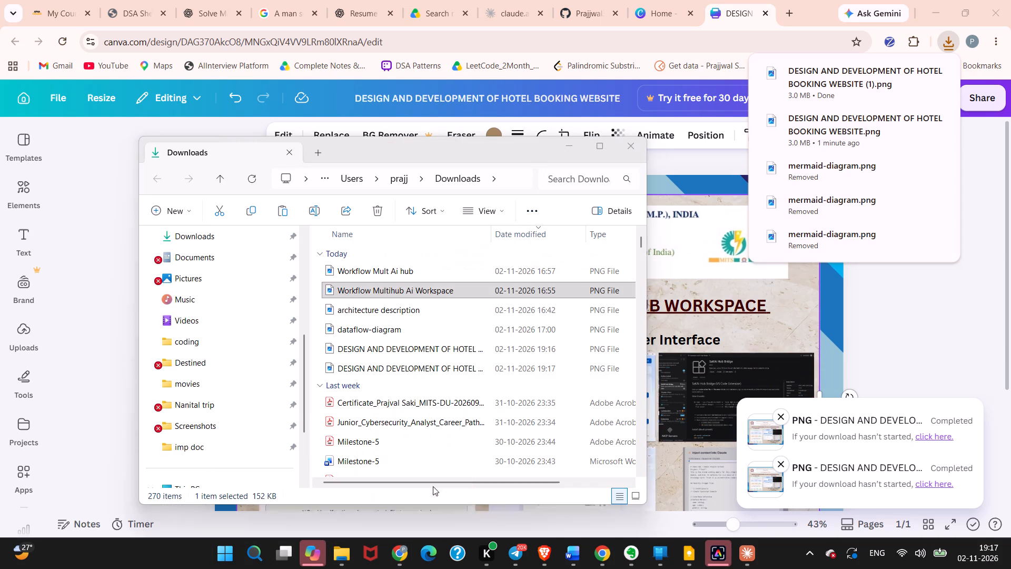
{"action": "double_click", "coordinate": [249, 182]}
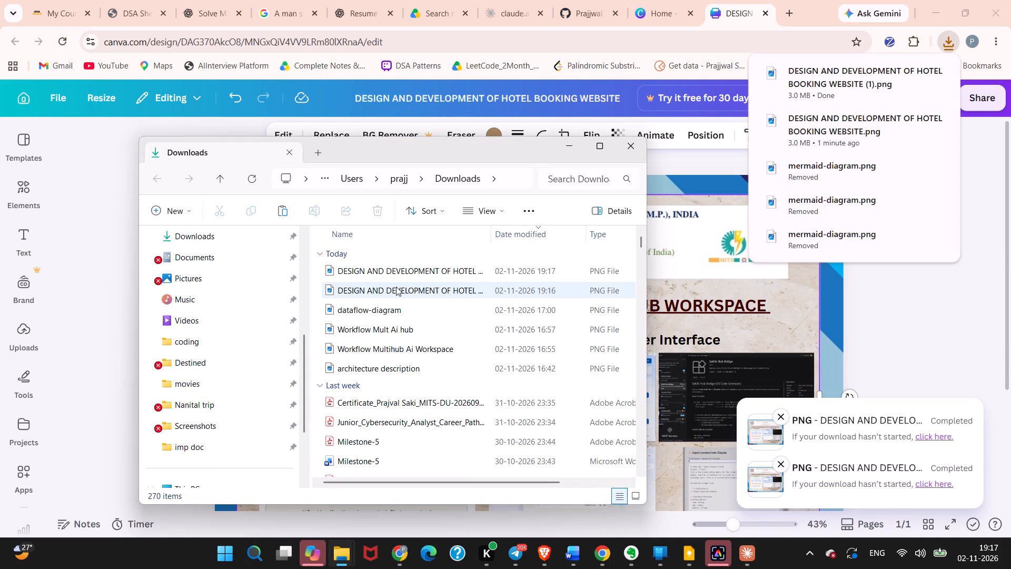
{"action": "left_click", "coordinate": [597, 148]}
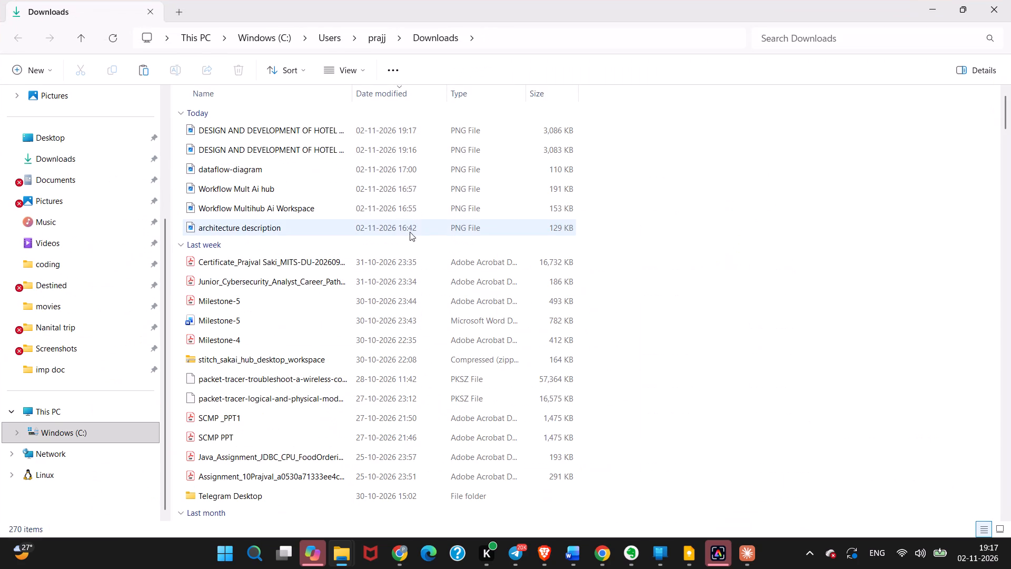
{"action": "left_click", "coordinate": [378, 152]}
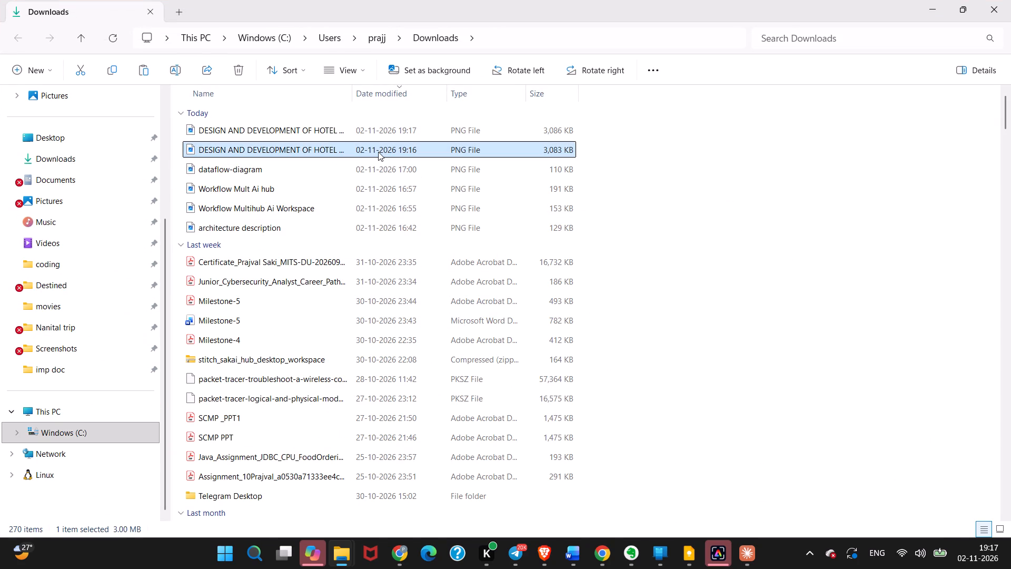
{"action": "key", "text": "Delete"}
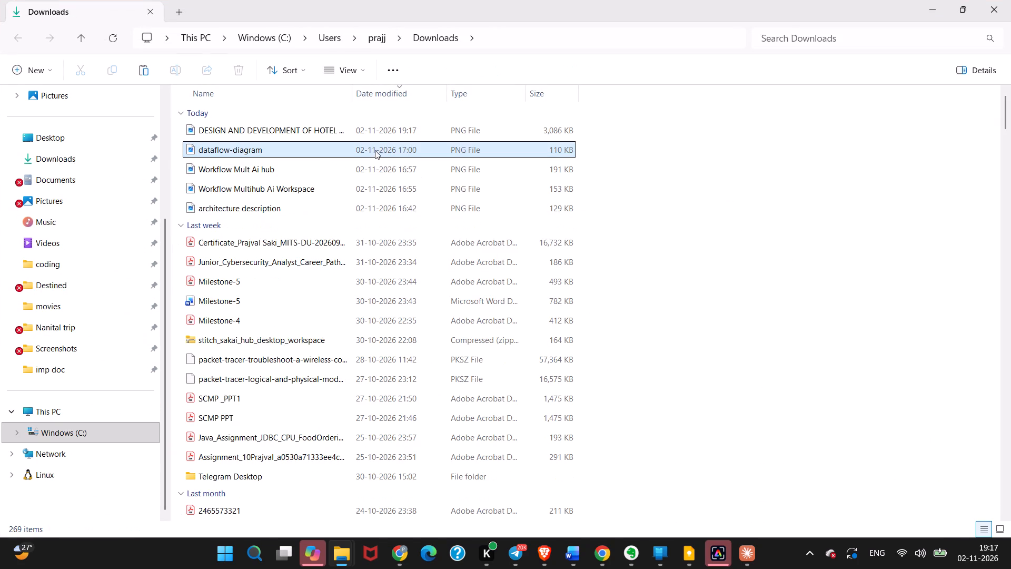
View the newly exported poster PNG from 19:17 to check its title and layout.
{"action": "double_click", "coordinate": [374, 133]}
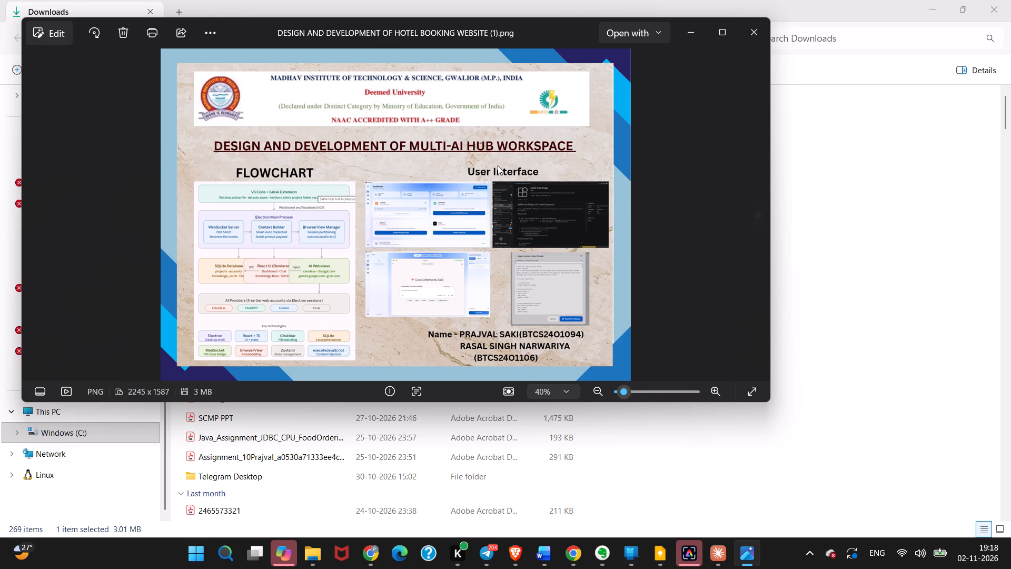
{"action": "left_click", "coordinate": [689, 31]}
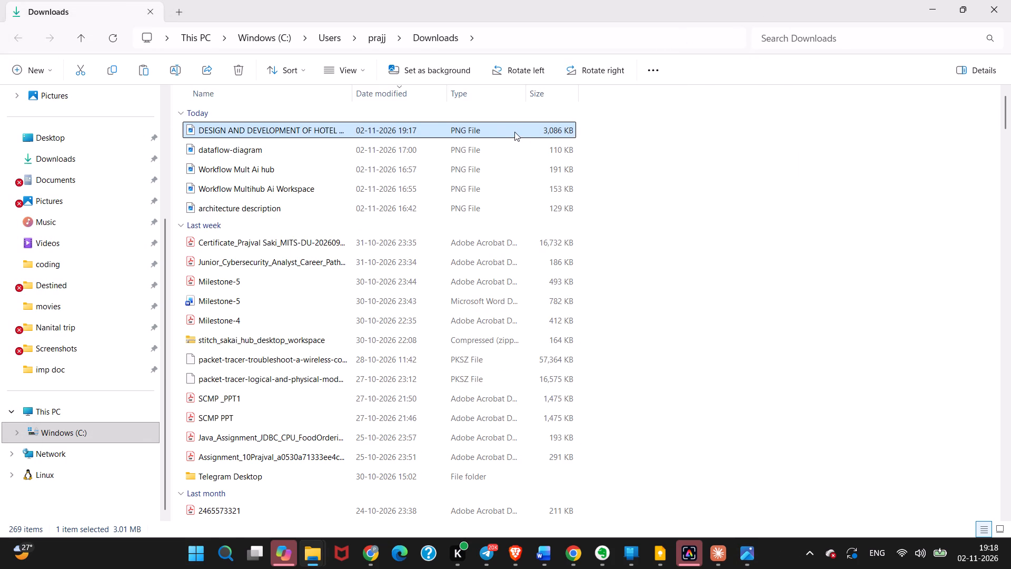
Enter "Multi AI-hub poster" as the new name of the exported poster PNG.
{"action": "key", "text": "F2"}
{"action": "key", "text": "BackSpace"}
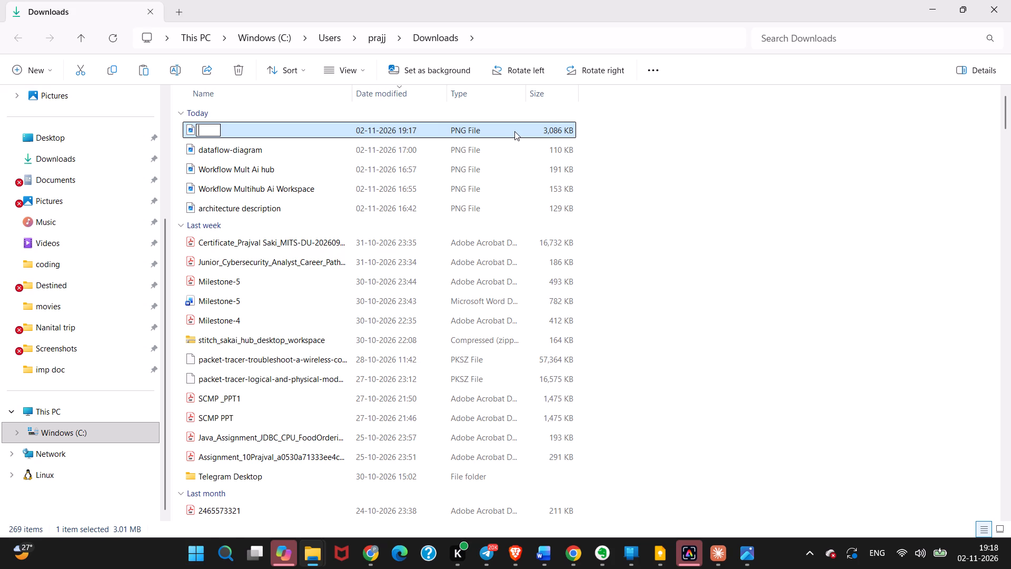
{"action": "type", "text": "Mult"}
{"action": "type", "text": "i AI-hub poster"}
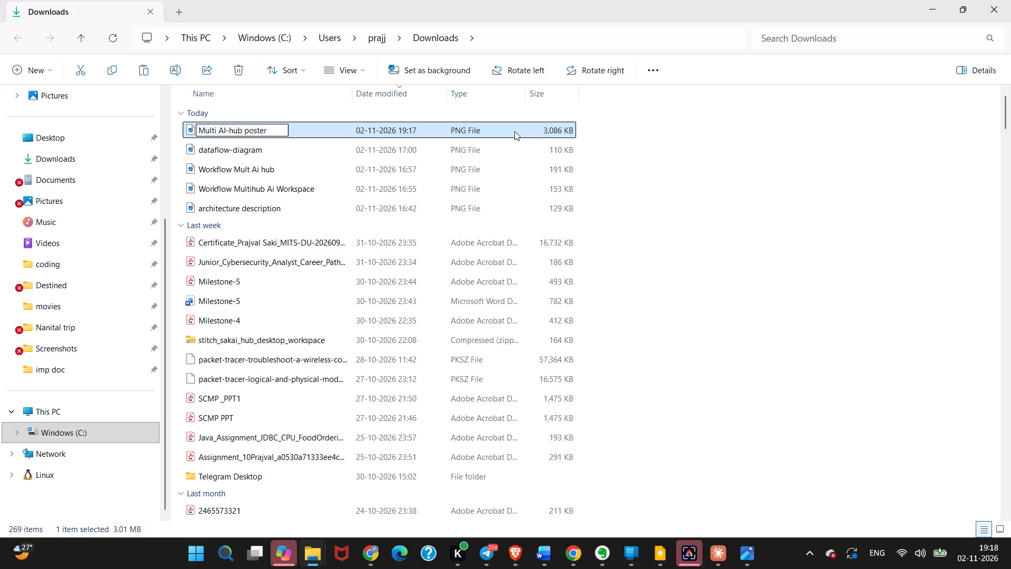
Replace "Multi AI-hub" with "SAKAI" before "poster" in the PNG's file name.
{"action": "key", "text": "Left"}
{"action": "key", "text": "Left"}
{"action": "key", "text": "Left"}
{"action": "key", "text": "Left"}
{"action": "key", "text": "Left"}
{"action": "key", "text": "Left"}
{"action": "key", "text": "BackSpace"}
{"action": "key", "text": "BackSpace"}
{"action": "key", "text": "BackSpace"}
{"action": "key", "text": "BackSpace"}
{"action": "key", "text": "BackSpace"}
{"action": "key", "text": "BackSpace"}
{"action": "key", "text": "BackSpace"}
{"action": "key", "text": "BackSpace"}
{"action": "key", "text": "BackSpace"}
{"action": "key", "text": "BackSpace"}
{"action": "key", "text": "BackSpace"}
{"action": "key", "text": "BackSpace"}
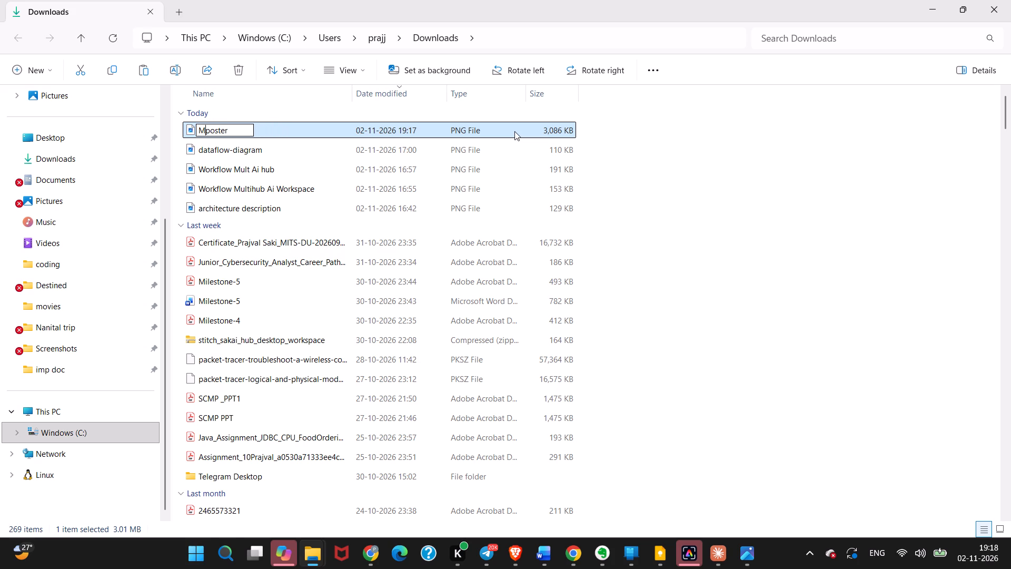
{"action": "key", "text": "BackSpace"}
{"action": "type", "text": "Sak"}
{"action": "key", "text": "BackSpace"}
{"action": "key", "text": "BackSpace"}
{"action": "type", "text": "AK"}
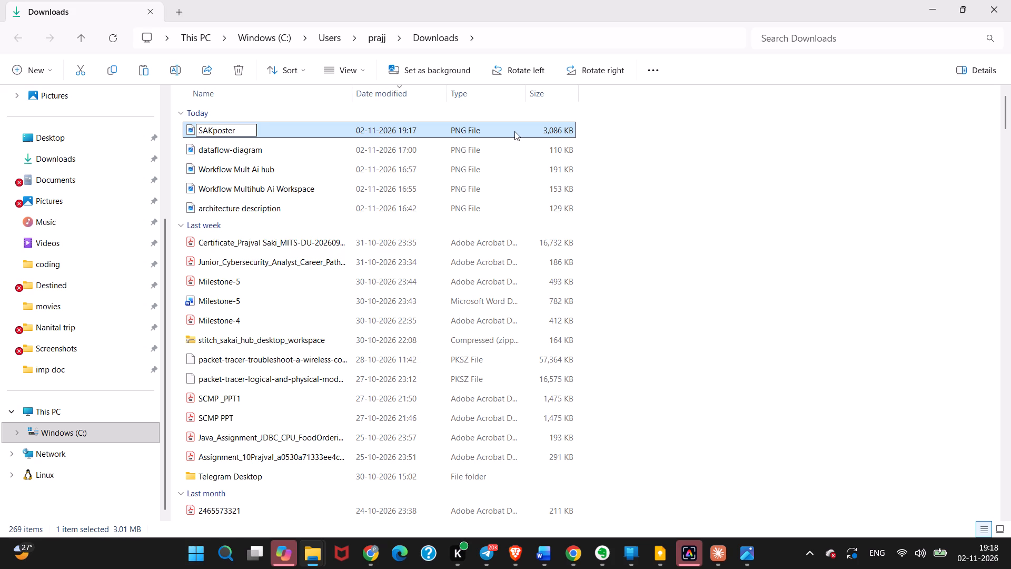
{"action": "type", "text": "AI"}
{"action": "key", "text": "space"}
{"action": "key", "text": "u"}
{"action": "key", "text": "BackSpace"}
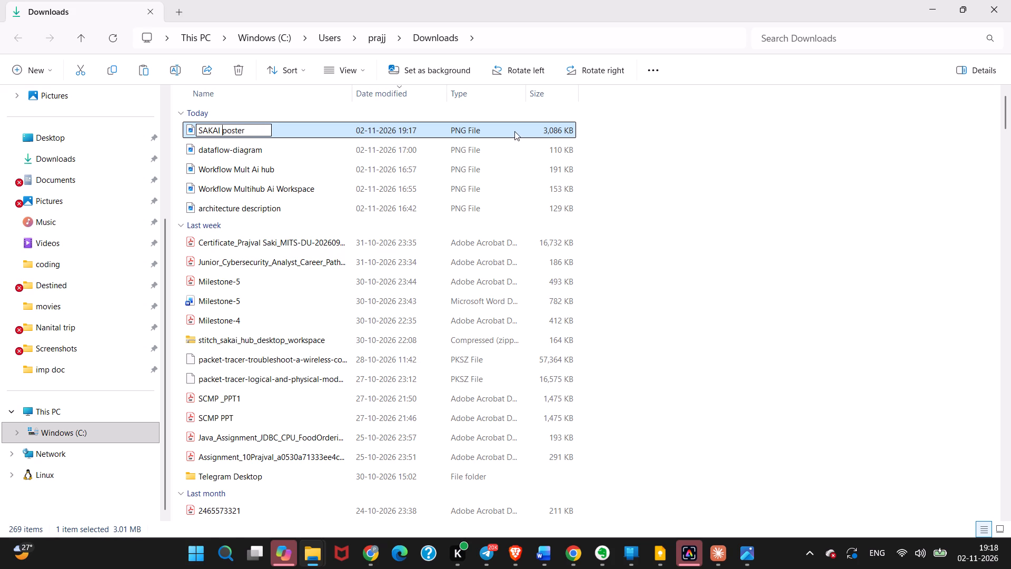
Add "HUB" after "SAKAI" so the poster PNG is named "SAKAI HUB poster", and commit the rename.
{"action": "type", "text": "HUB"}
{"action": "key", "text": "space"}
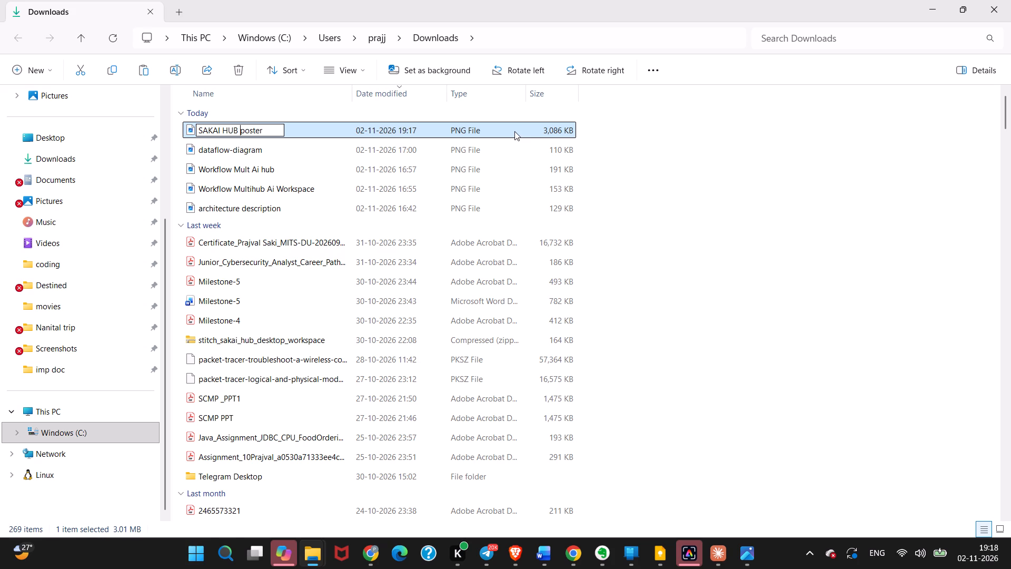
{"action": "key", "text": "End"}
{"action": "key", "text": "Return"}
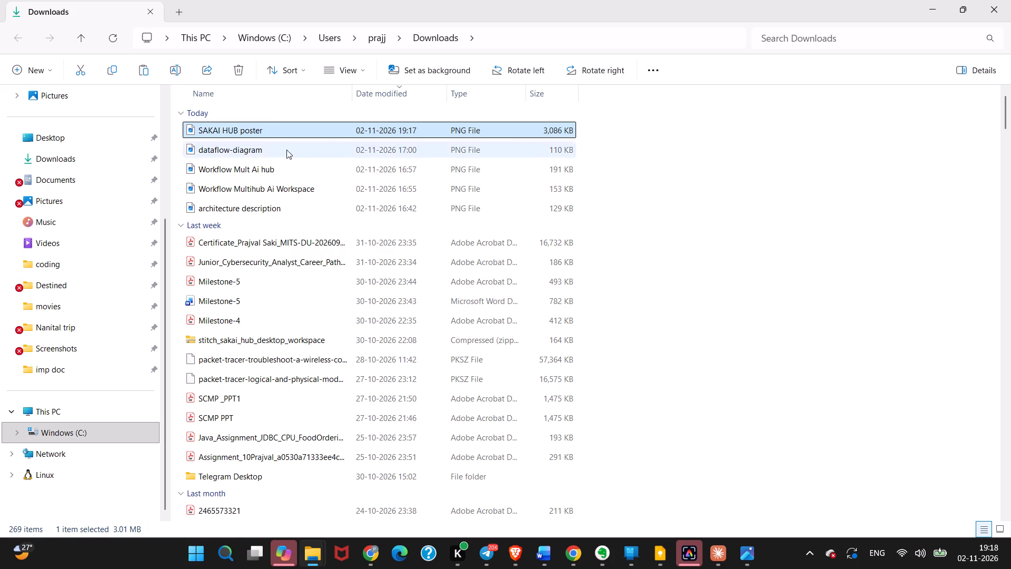
Copy the "SAKAI HUB poster" PNG file to the clipboard.
{"action": "right_click", "coordinate": [294, 131]}
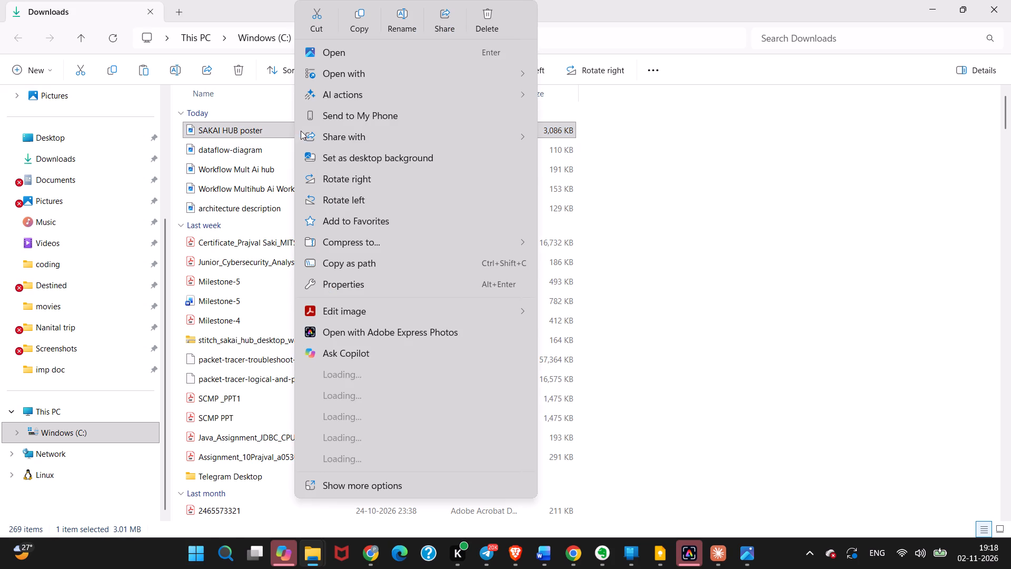
{"action": "left_click", "coordinate": [366, 22]}
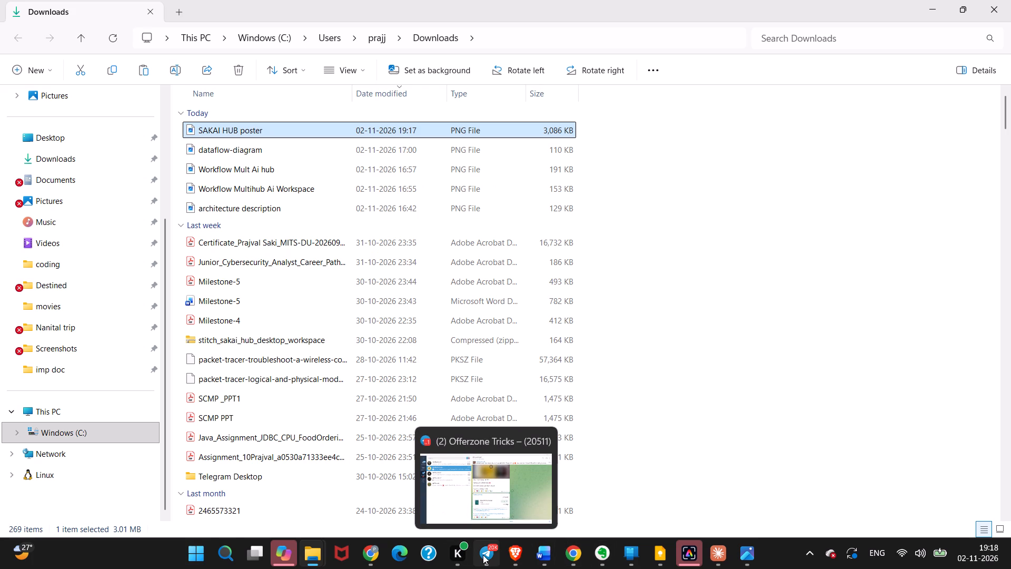